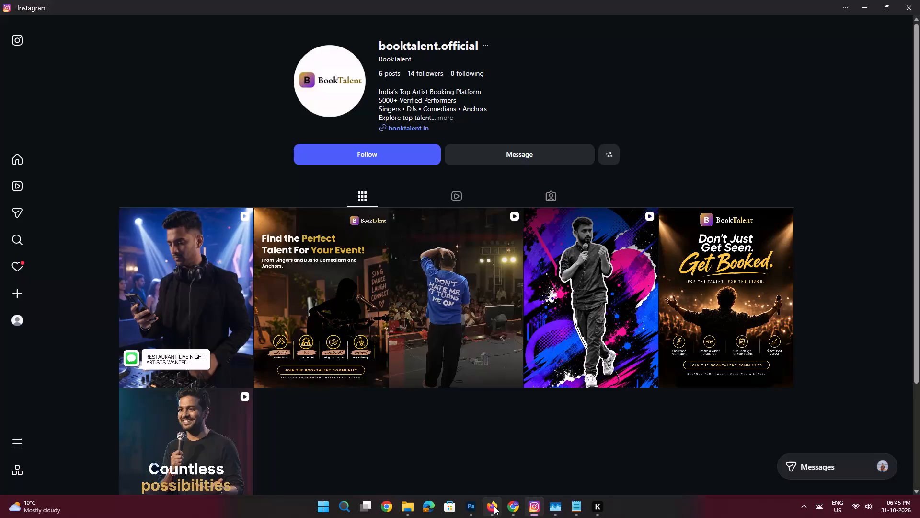
Switch to Photoshop and close the MEMORIES FOR LIFE.psd document.
click(471, 507)
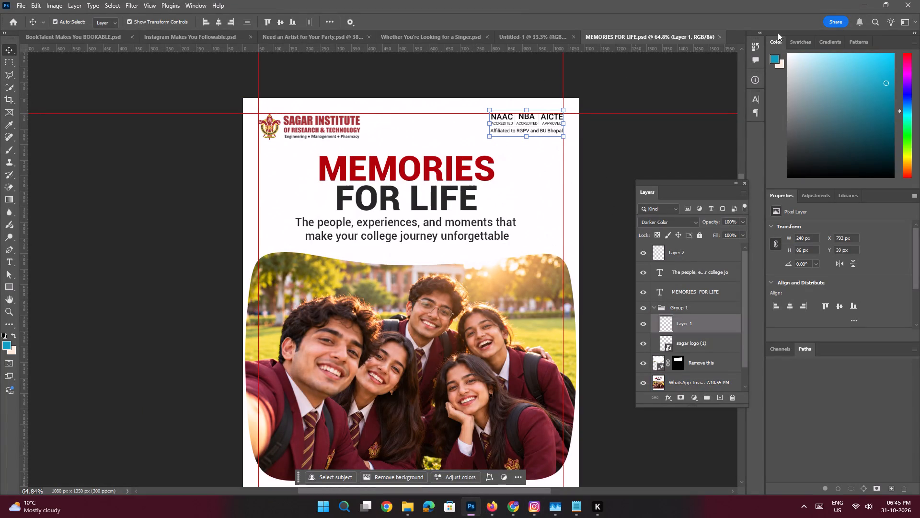
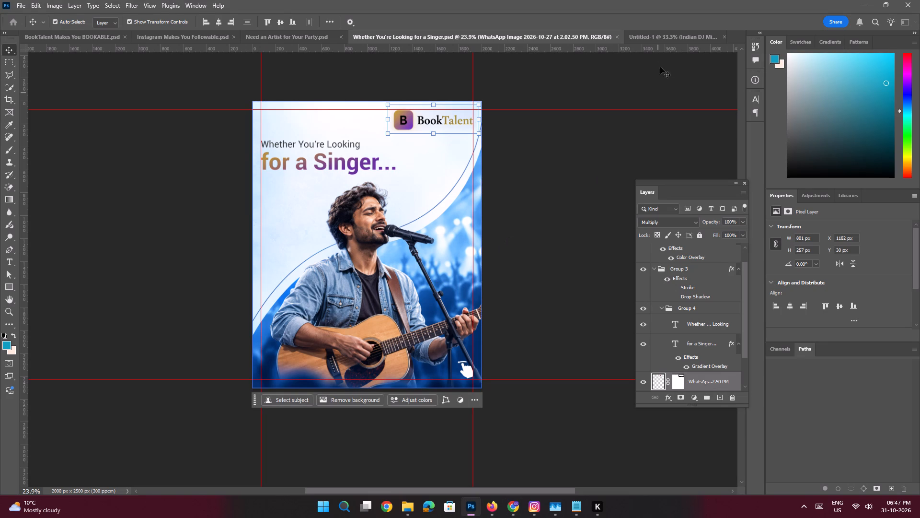
click(653, 35)
key(space)
key(space)
key(space)
key(space)
key(space)
key(space)
key(space)
key(space)
key(space)
click(496, 38)
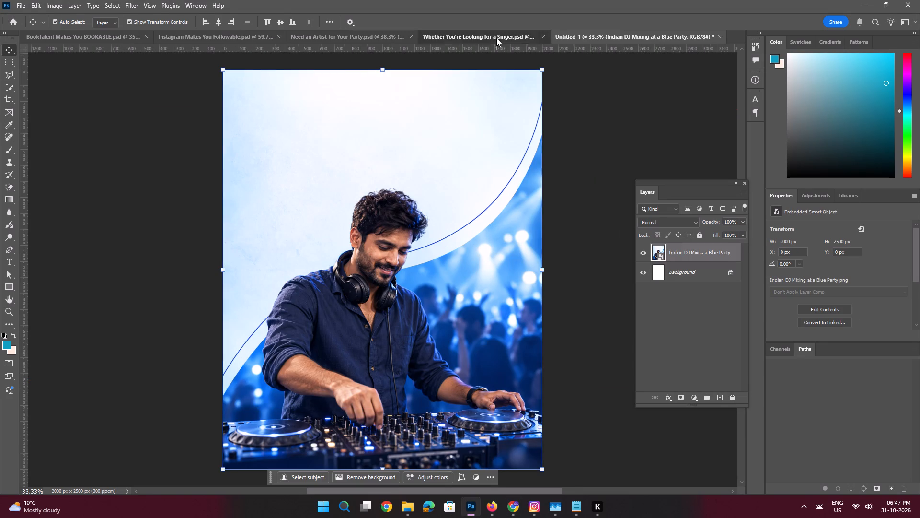
key(space)
key(space)
key(space)
key(space)
key(space)
key(space)
key(space)
key(space)
key(space)
drag(477, 154, 473, 165)
click(405, 129)
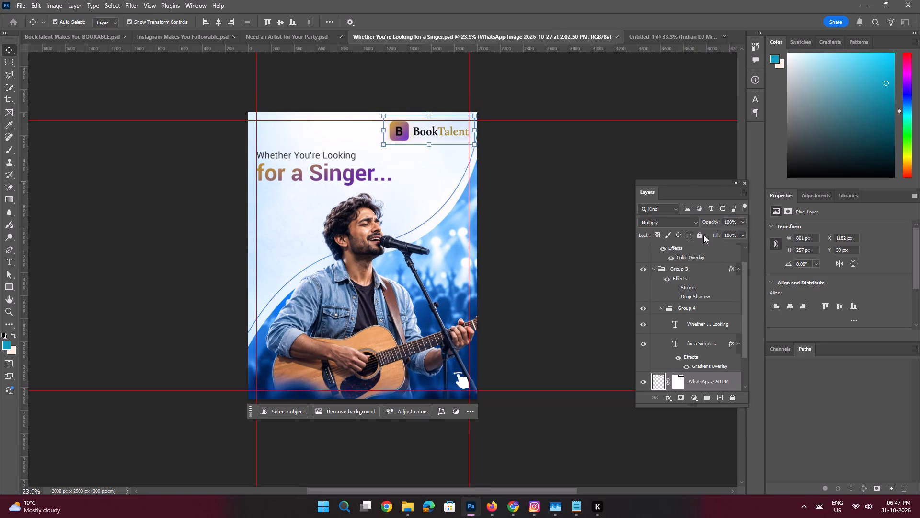
drag(700, 379, 532, 93)
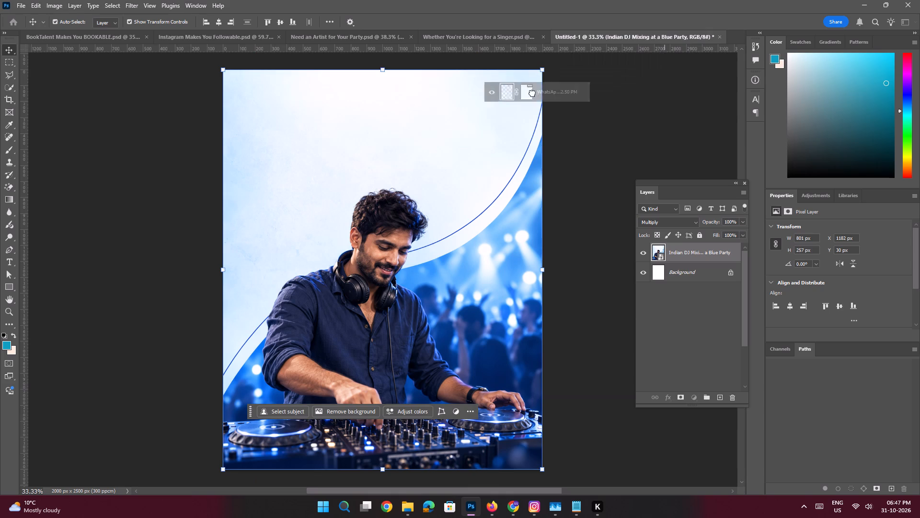
drag(532, 93, 500, 96)
key(space)
key(space)
key(space)
drag(510, 99, 490, 120)
click(580, 126)
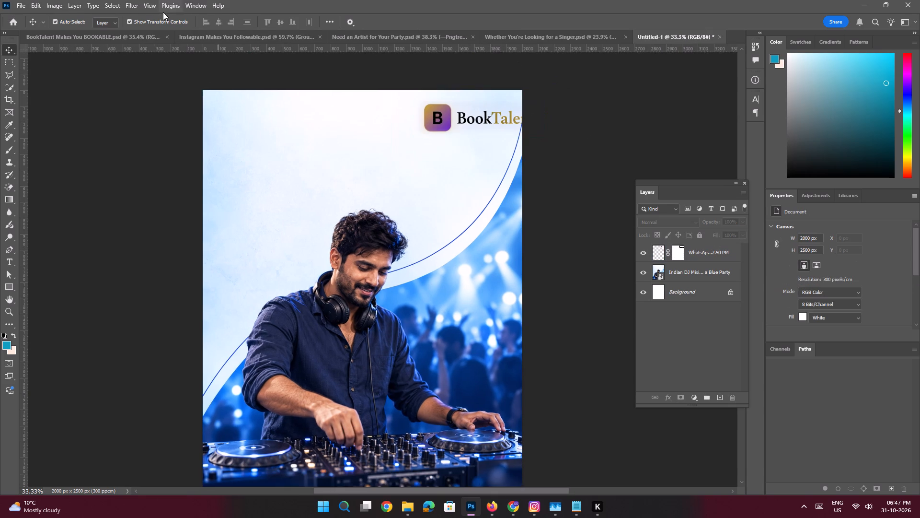
Add a guide layout to the DJ document with 75 px margins on all four sides.
click(152, 6)
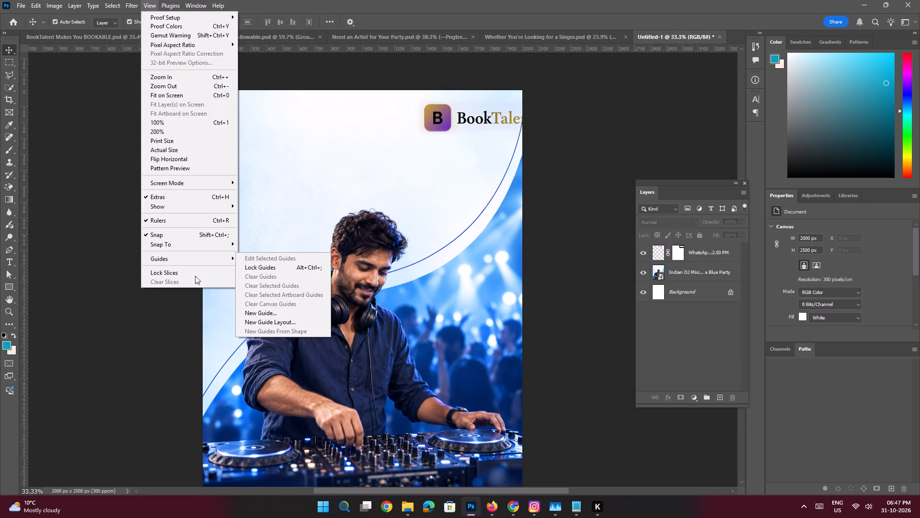
click(256, 318)
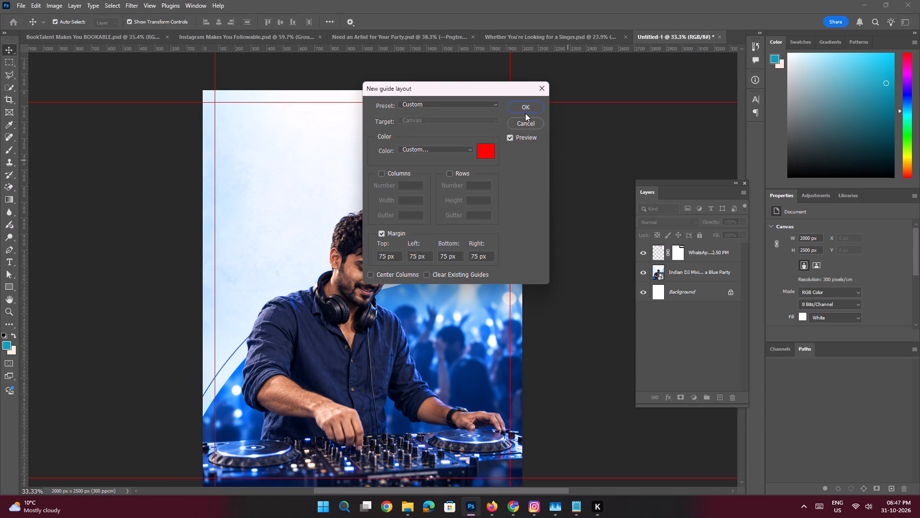
click(525, 104)
Move the BookTalent logo fully inside the canvas against the upper and right margin guides, at about X 1182 px, Y 33 px.
key(space)
ctrl+drag(473, 104, 504, 154)
click(411, 126)
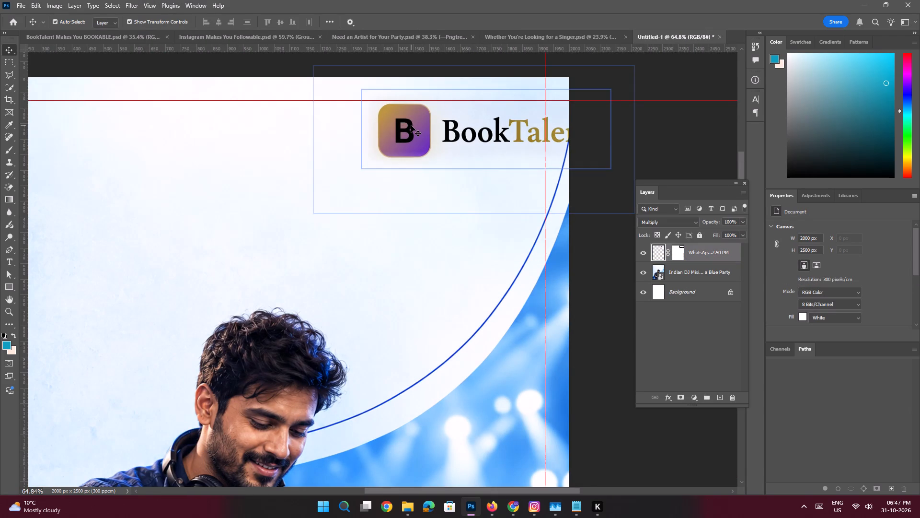
drag(427, 132, 379, 140)
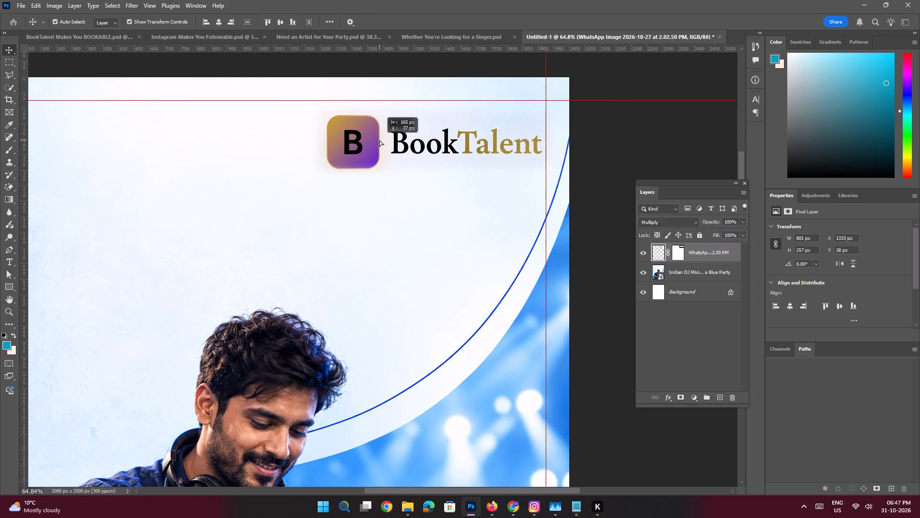
drag(379, 140, 379, 128)
key(space)
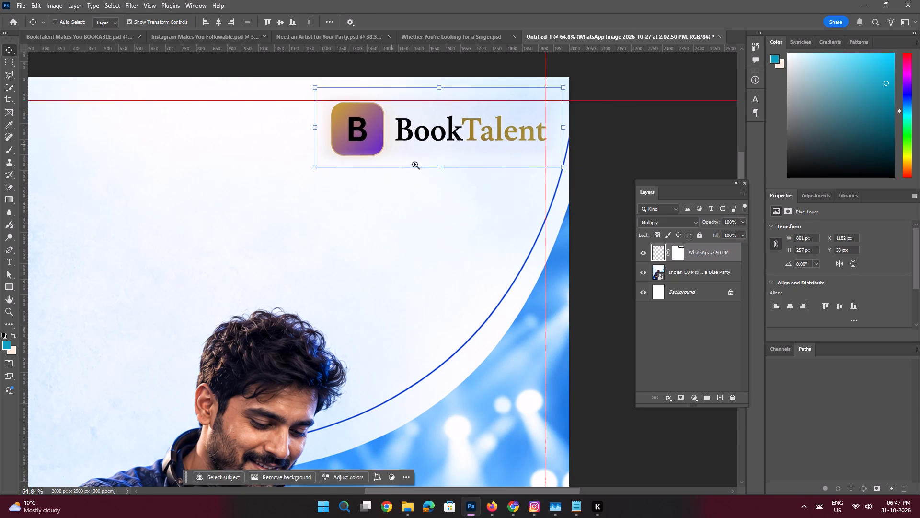
ctrl+drag(425, 172, 371, 157)
click(207, 190)
key(space)
ctrl+drag(356, 156, 368, 176)
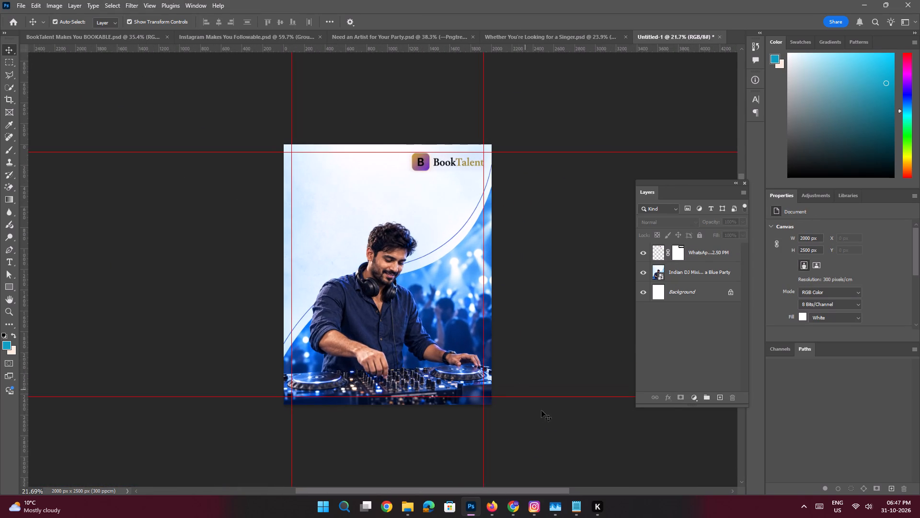
Copy the Slide 3 line from Notepad and save the DJ document in the Book Talent folder as the PSD "A DJ to Get the Party Started".
click(576, 503)
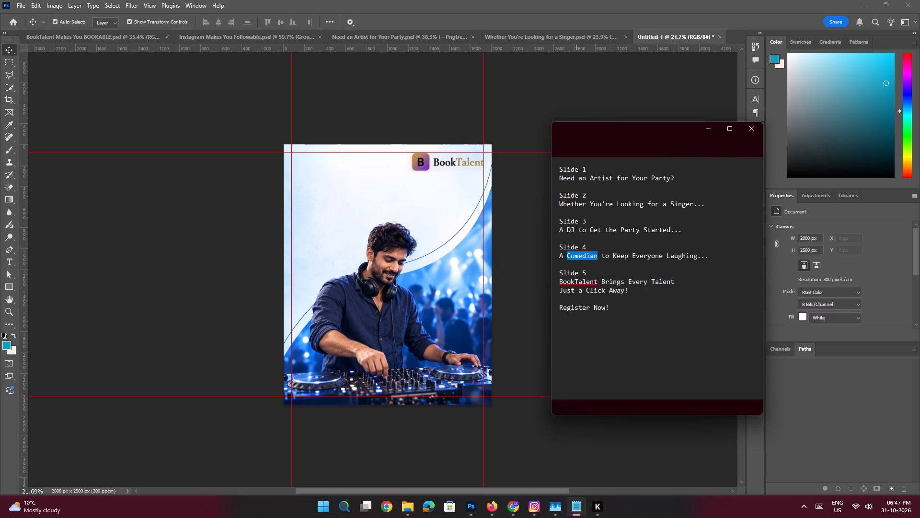
drag(672, 230, 550, 233)
key(ctrl+c)
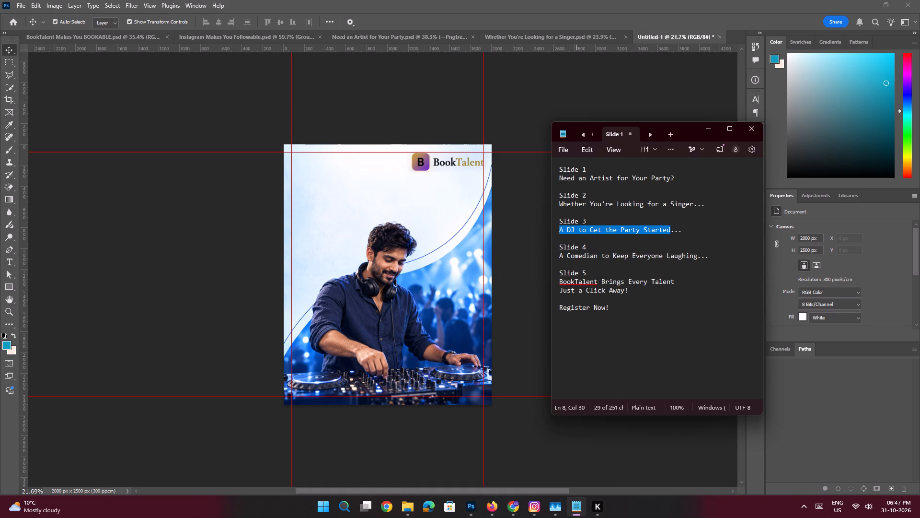
click(706, 128)
key(ctrl+s)
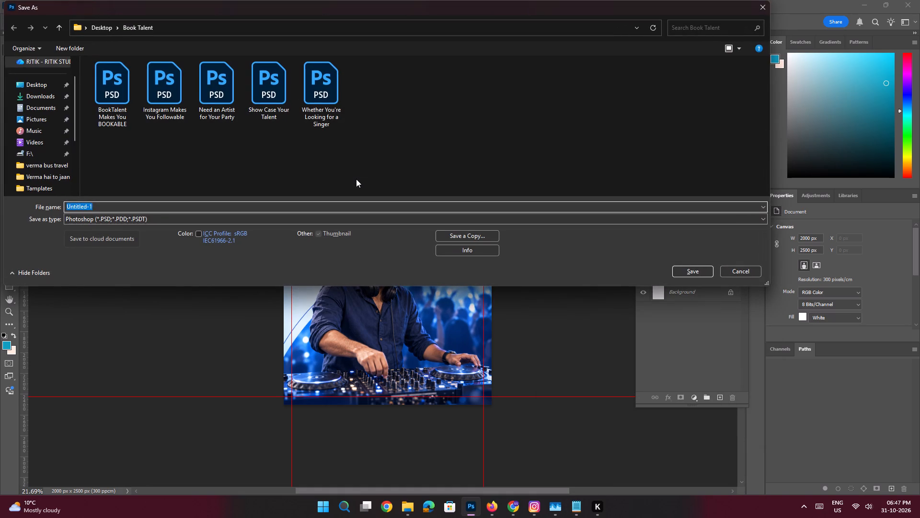
key(ctrl+v)
key(Return)
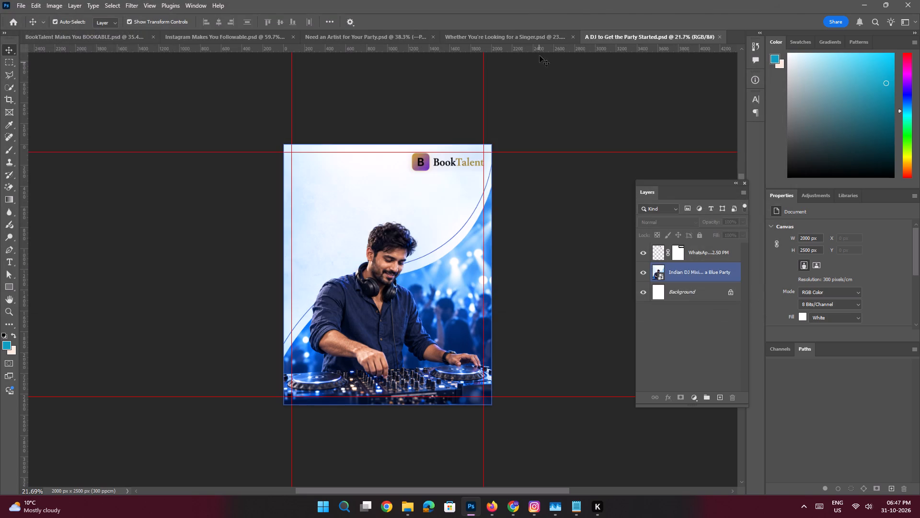
Copy the two-line headline group from the singer slide into the DJ document and place it against the left margin guide, below the logo.
click(533, 39)
click(107, 25)
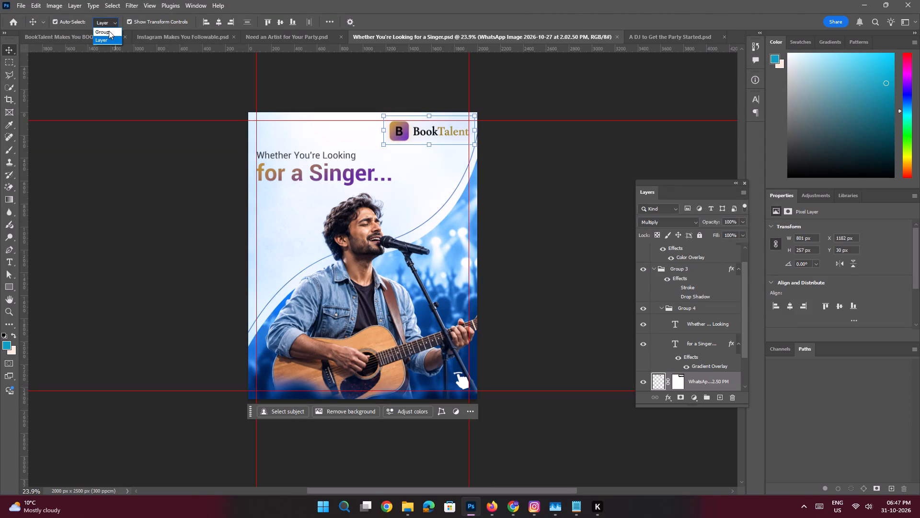
click(109, 31)
click(92, 104)
click(279, 167)
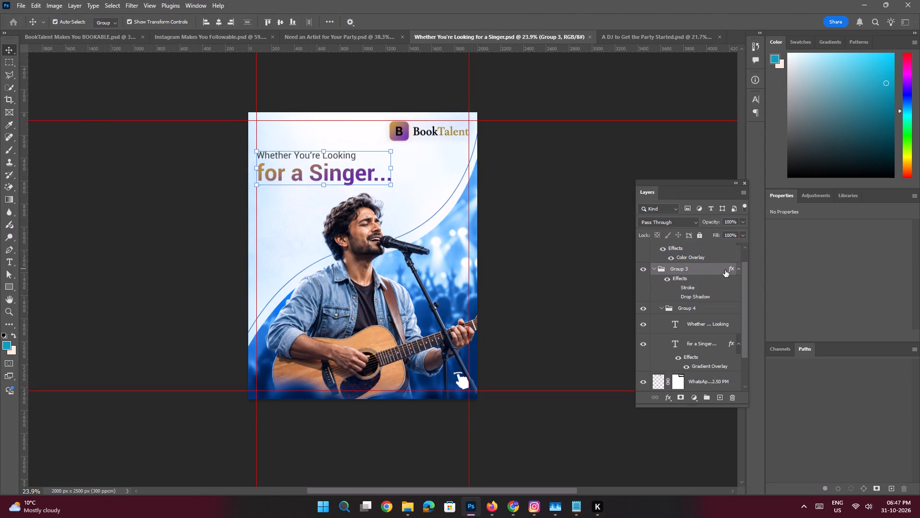
drag(704, 270, 559, 90)
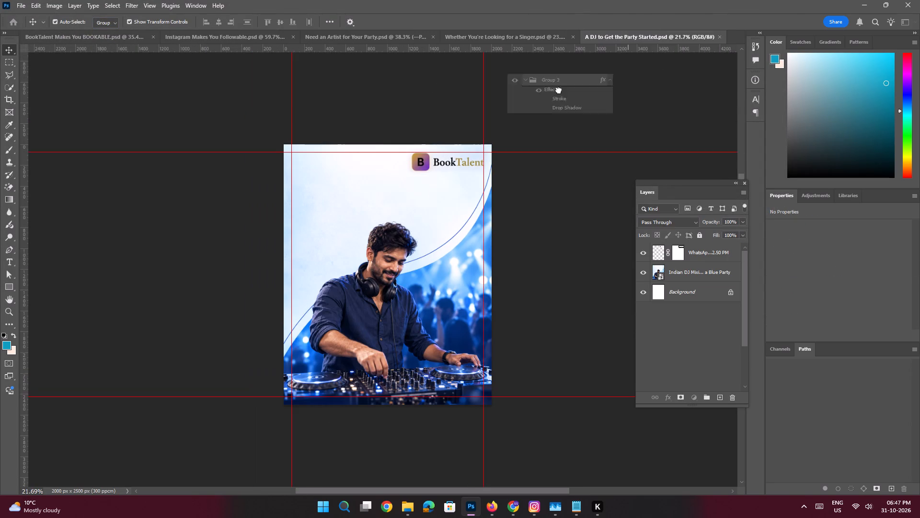
drag(559, 90, 372, 188)
drag(361, 192, 346, 207)
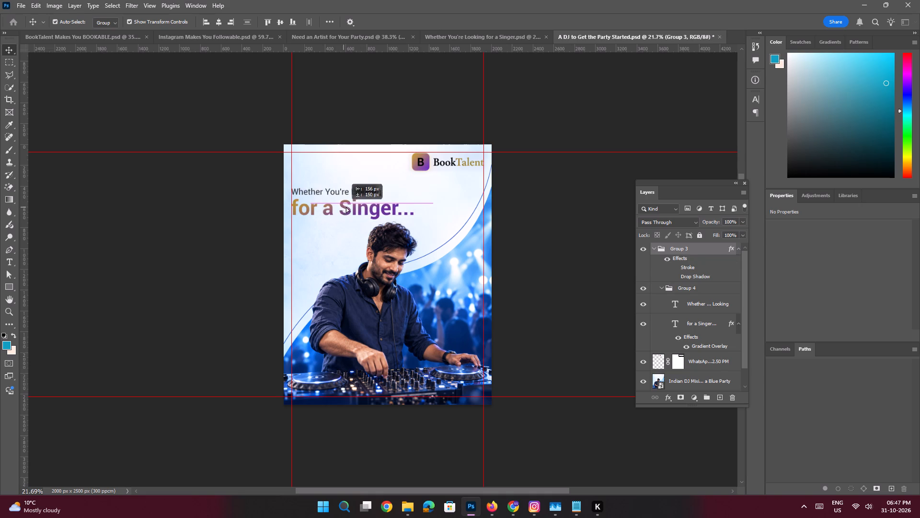
drag(346, 207, 342, 200)
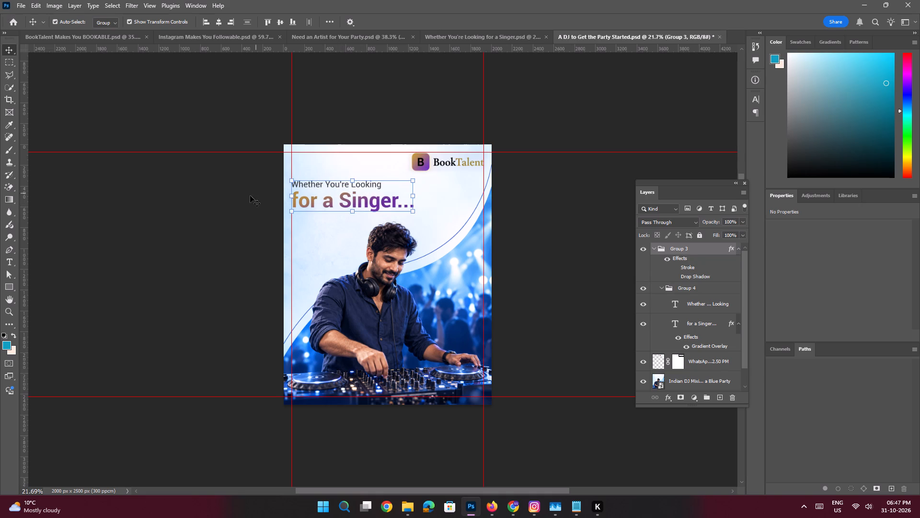
click(250, 196)
Set auto-select to Layer and replace the "for a Singer..." text with "A DJ" copied from the Slide 3 line in Notepad.
click(102, 20)
click(101, 39)
click(97, 175)
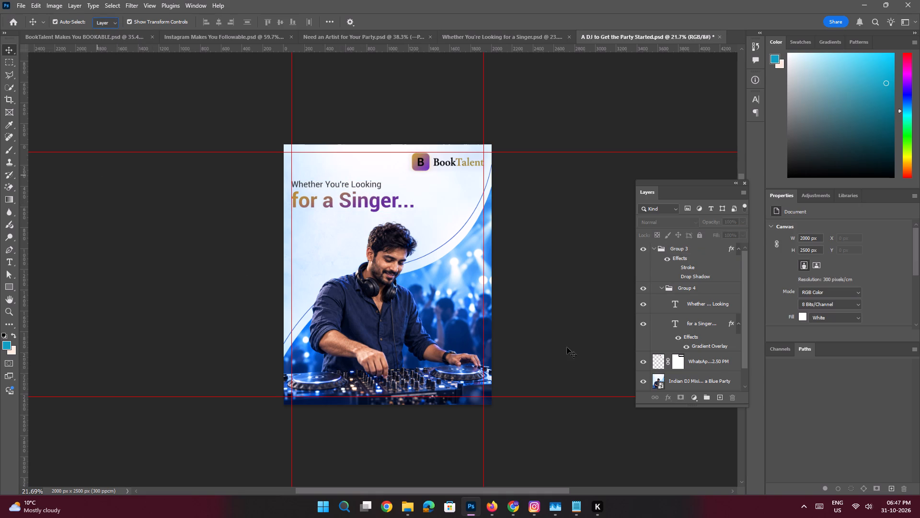
click(573, 506)
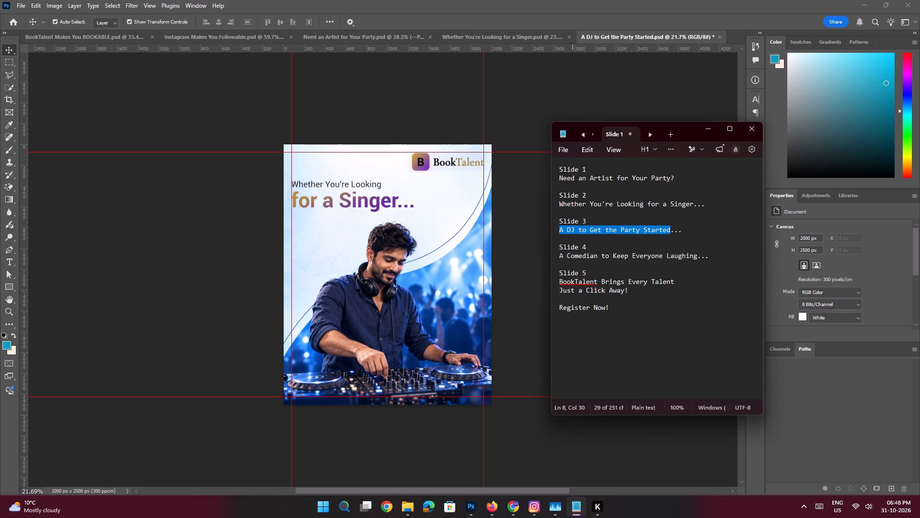
click(575, 232)
drag(577, 229, 535, 228)
key(ctrl+c)
click(708, 129)
key(space)
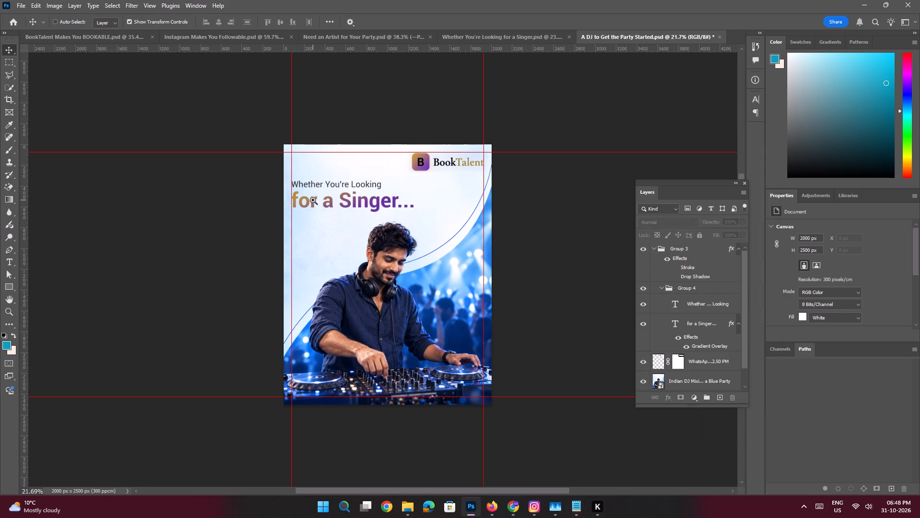
ctrl+drag(313, 200, 326, 219)
double_click(341, 199)
key(ctrl+v)
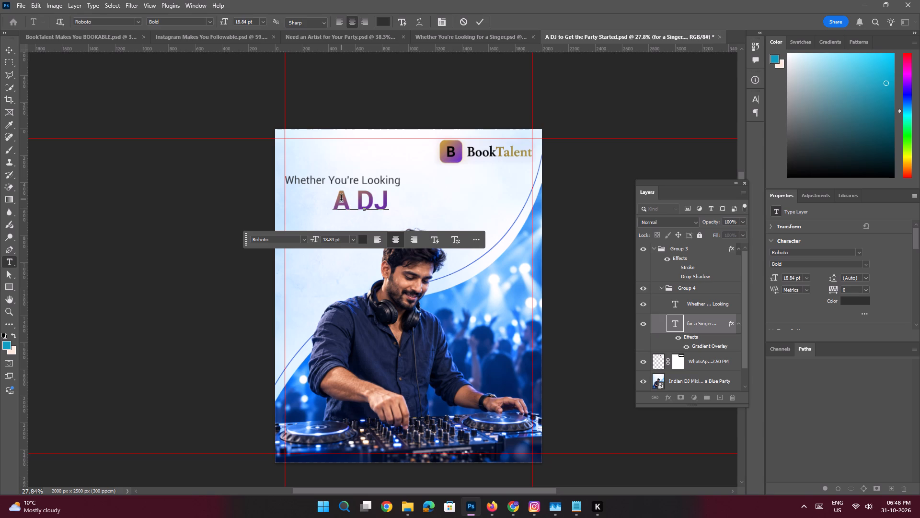
key(Return)
Replace the "Whether You're Looking" text with "to Get the" copied from the Slide 3 line in Notepad.
click(577, 506)
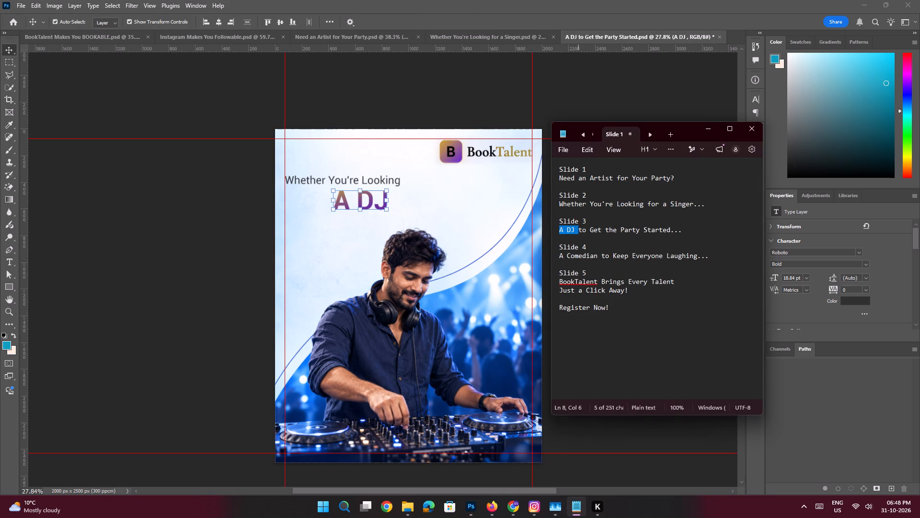
drag(619, 231, 580, 231)
key(ctrl+c)
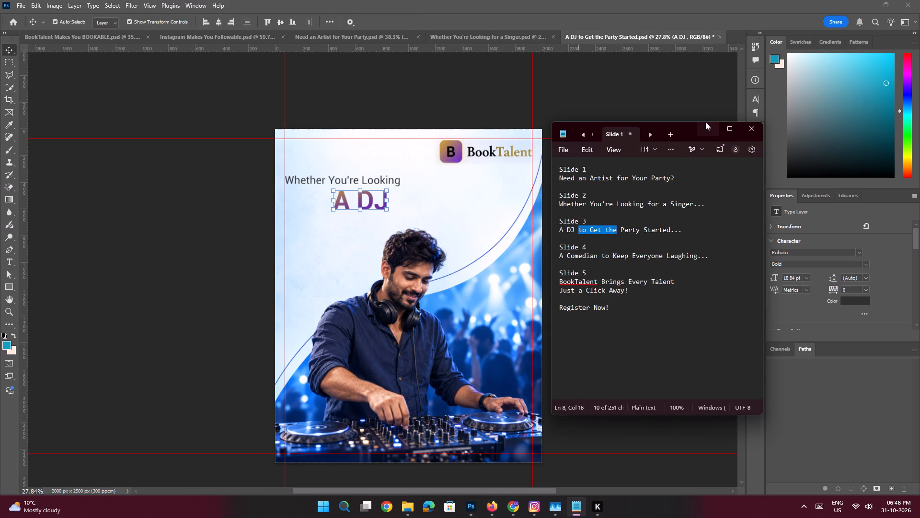
click(706, 129)
double_click(298, 177)
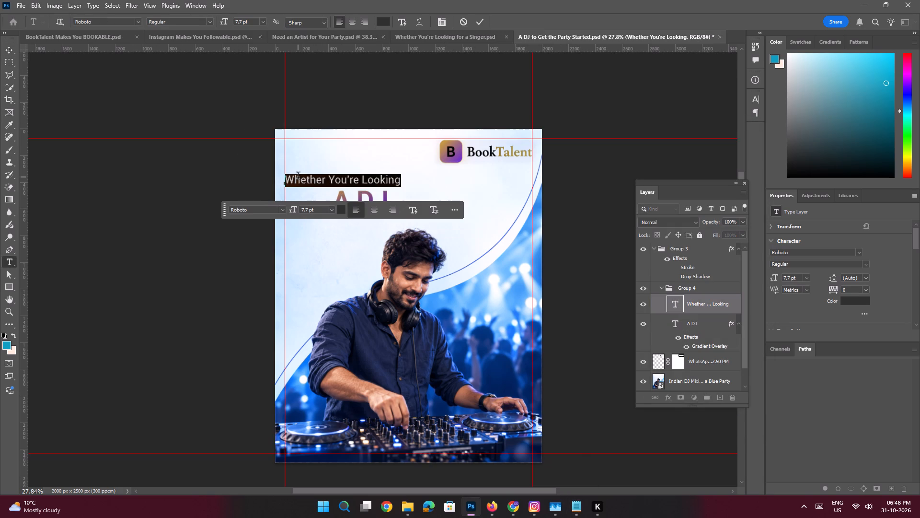
key(ctrl+v)
key(Return)
Move the "to Get the" text to just right of "A DJ", aligned with the bottom of its letters.
drag(300, 177, 335, 178)
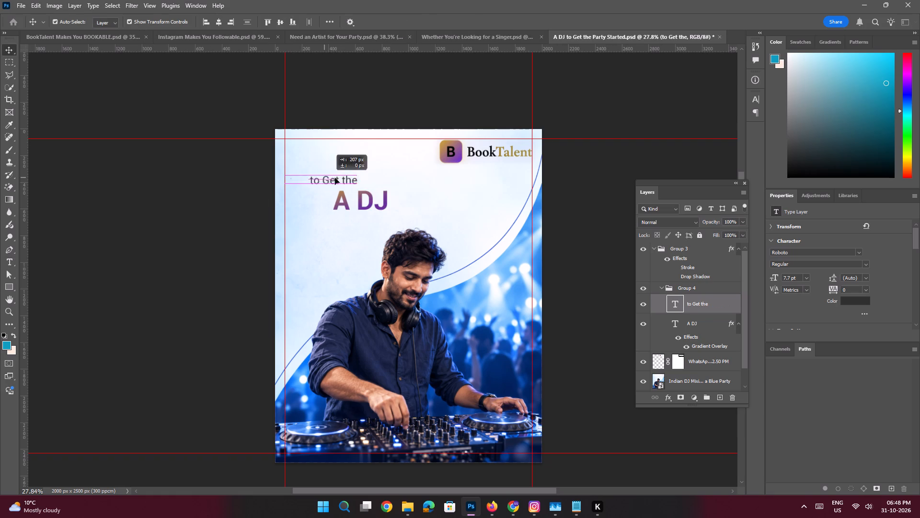
drag(335, 178, 409, 203)
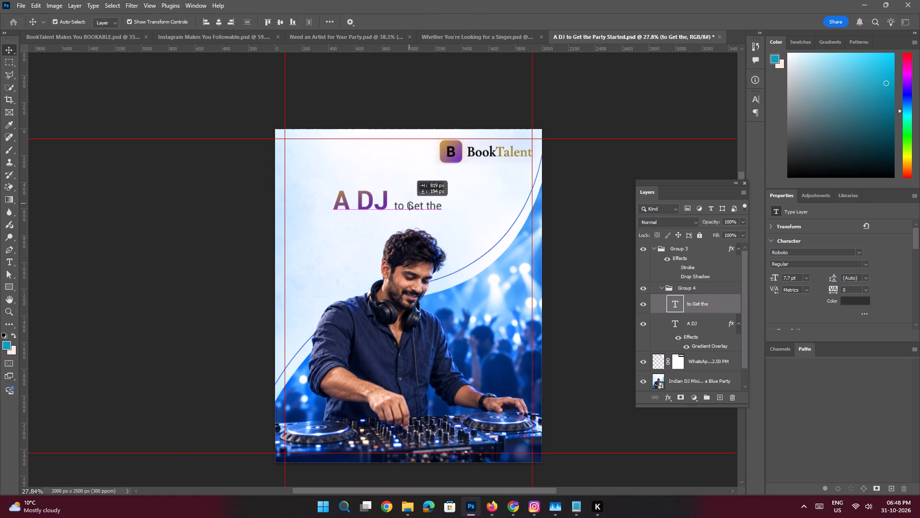
drag(409, 203, 409, 203)
Select "A DJ" and "to Get the" together and move them against the left margin guide, slightly higher below the logo.
shift+click(370, 198)
drag(369, 197, 335, 187)
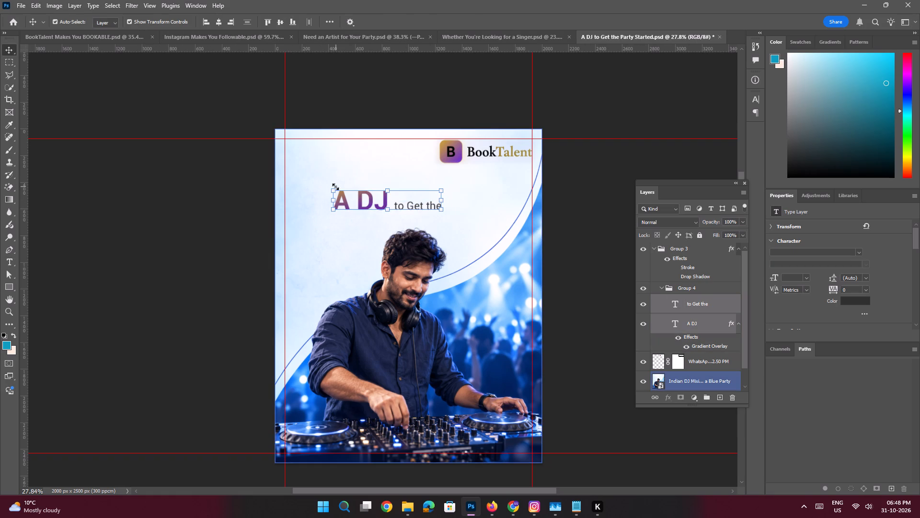
drag(335, 187, 333, 186)
drag(358, 205, 315, 196)
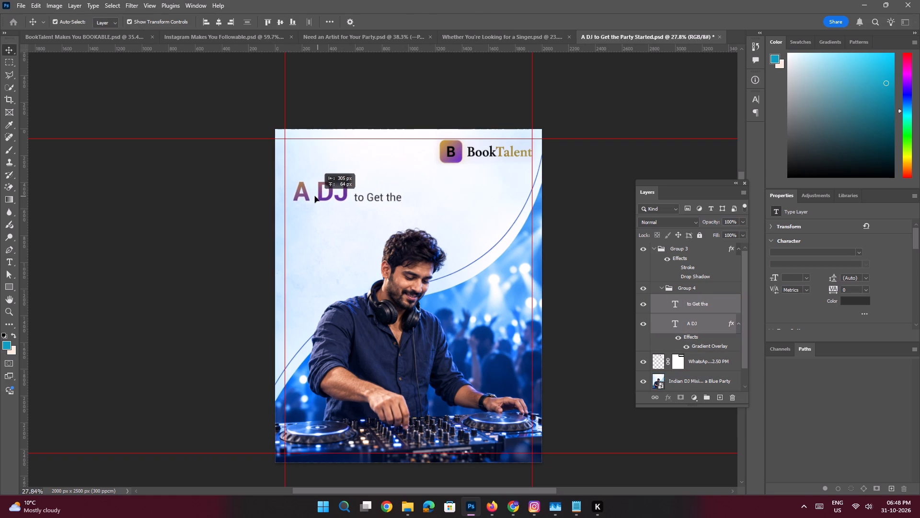
drag(315, 196, 310, 196)
click(212, 192)
Set the font size of the "to Get the" text to 8 pt.
click(360, 196)
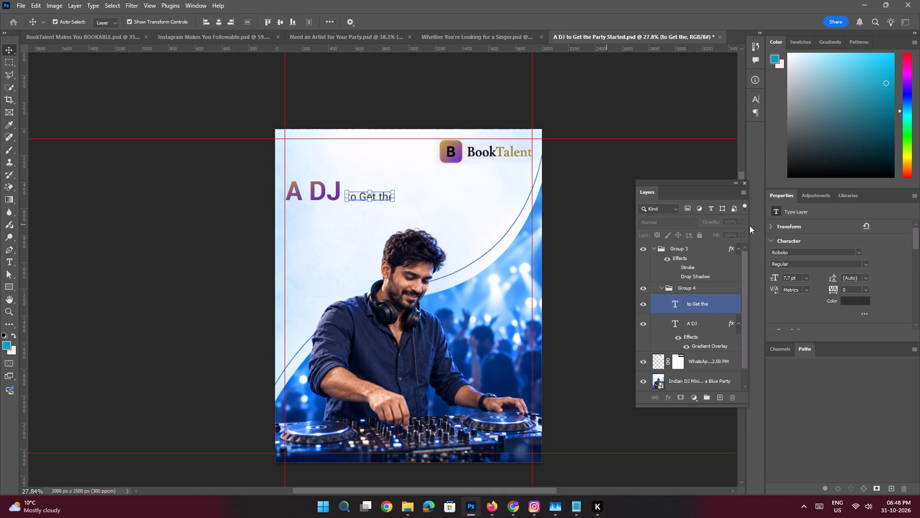
drag(792, 279, 753, 255)
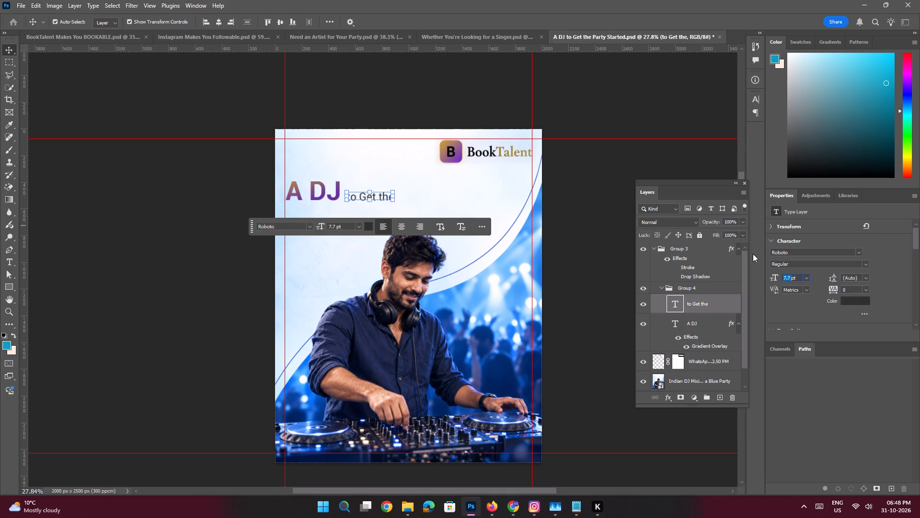
key(8)
key(Return)
click(222, 173)
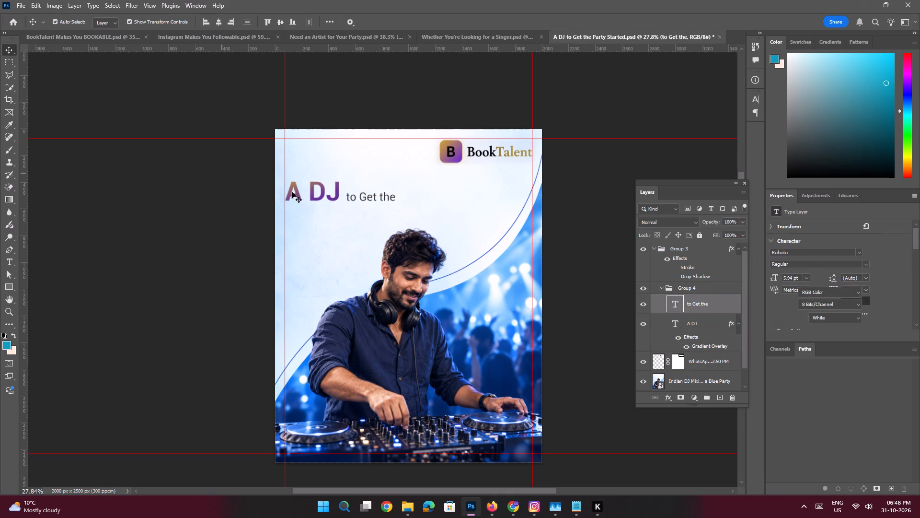
Switch back to the slide copy in Notepad for the rest of the Slide 3 line.
key(space)
ctrl+drag(345, 185, 356, 203)
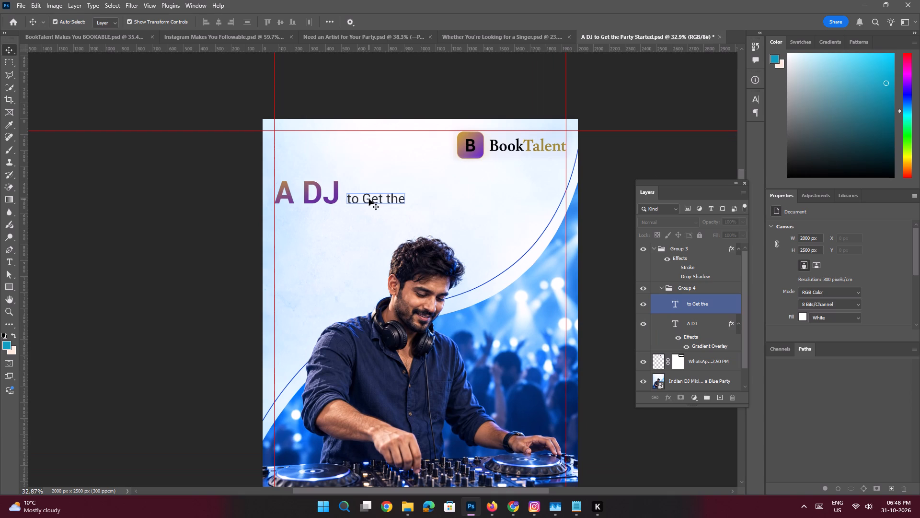
click(572, 509)
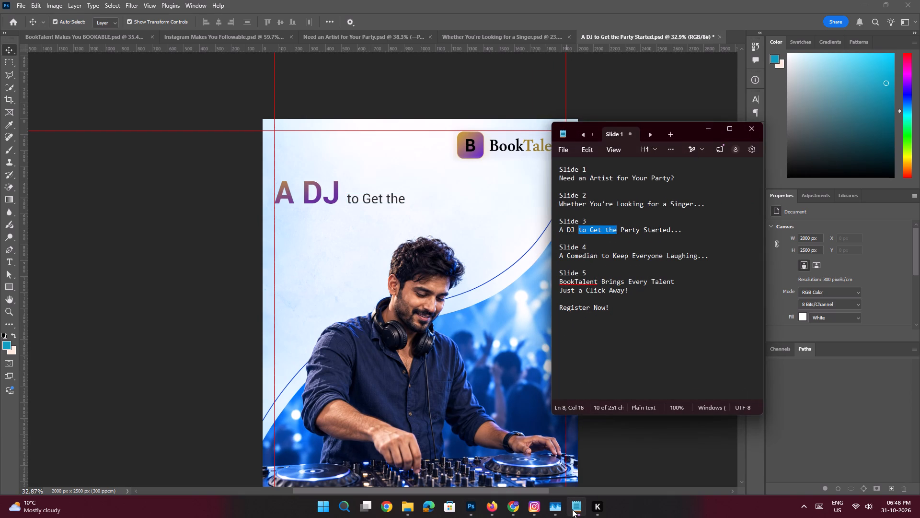
click(572, 509)
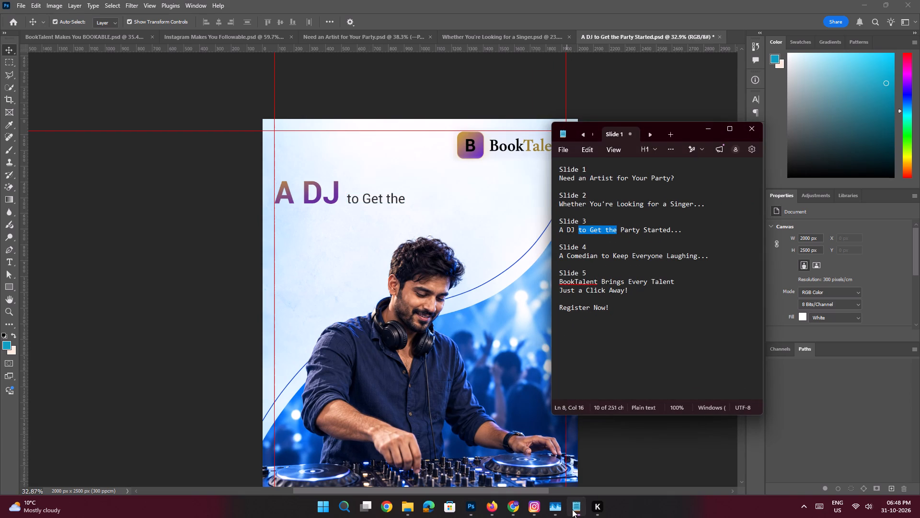
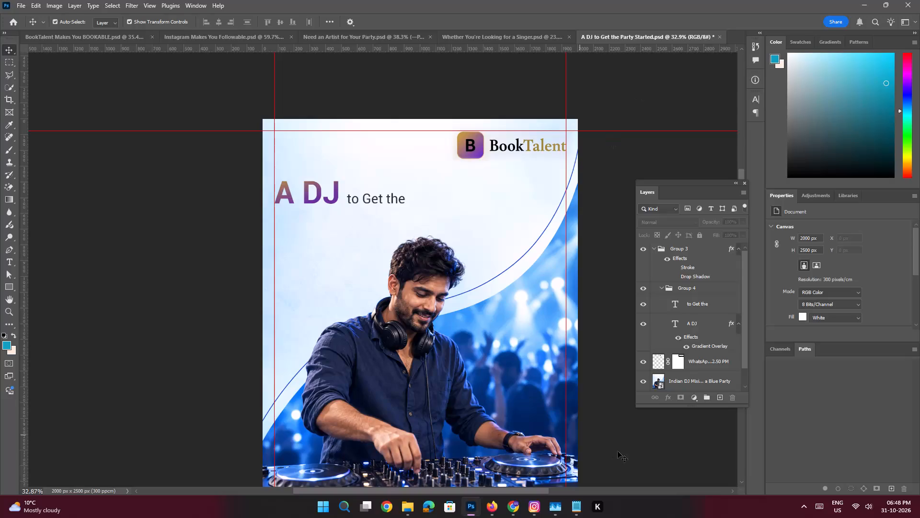
Copy "A DJ to Get the" from the Slide 3 line in Notepad and replace the "to Get the" text with it in Photoshop.
click(578, 504)
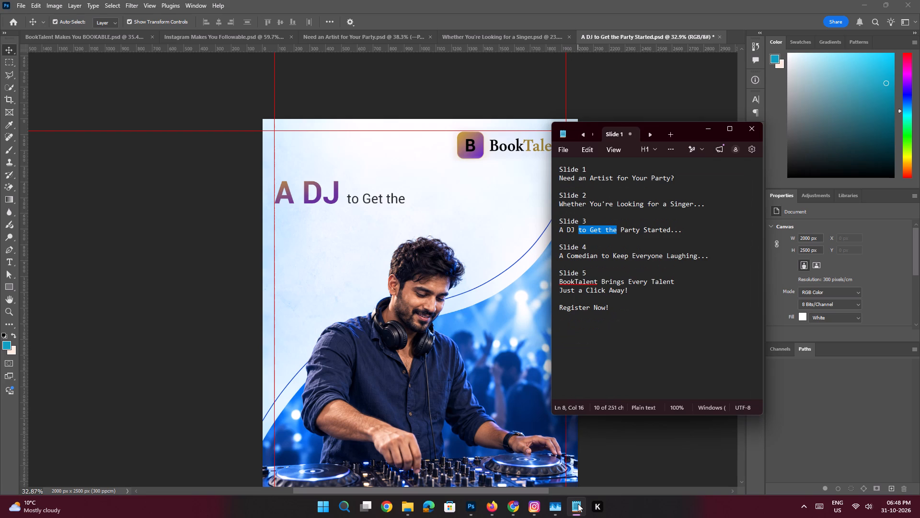
click(578, 504)
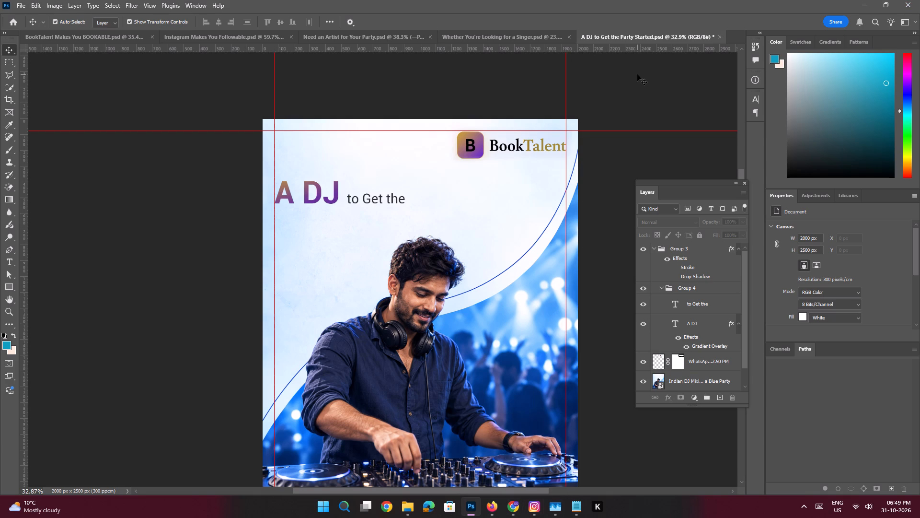
click(575, 507)
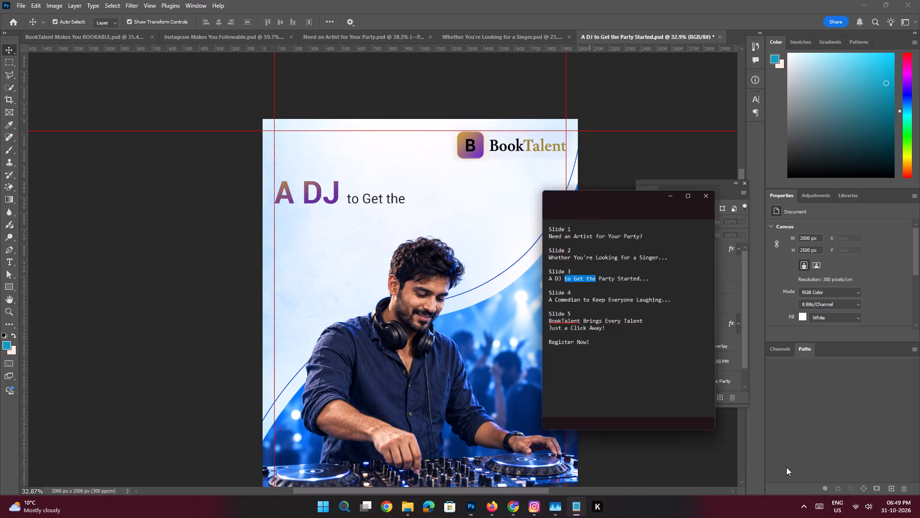
click(586, 240)
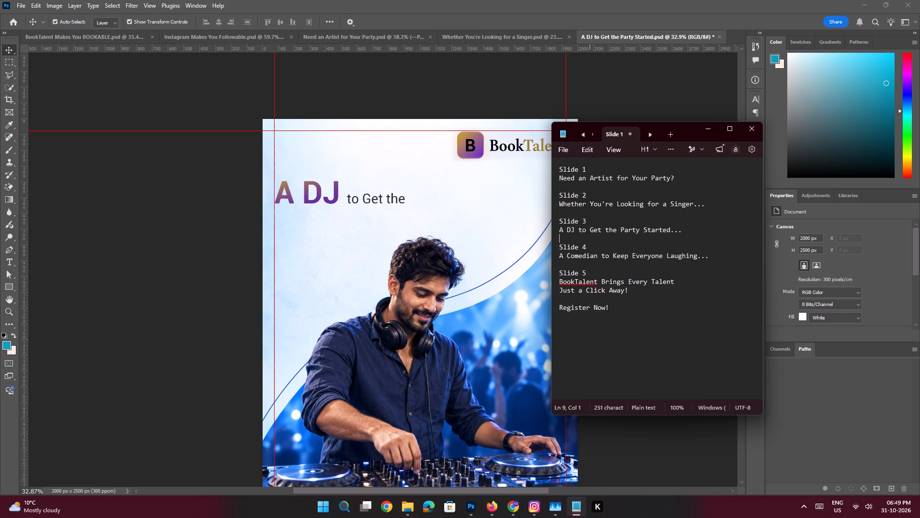
drag(618, 230, 545, 233)
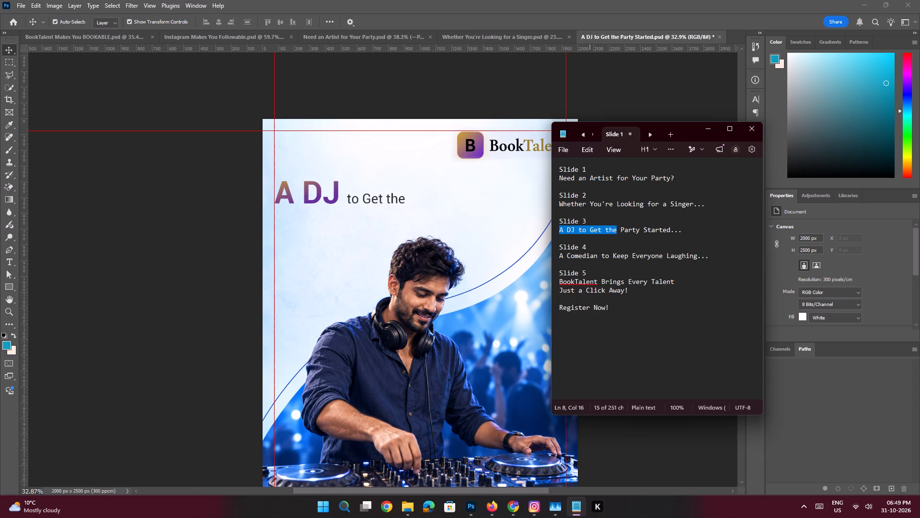
key(ctrl+c)
click(705, 130)
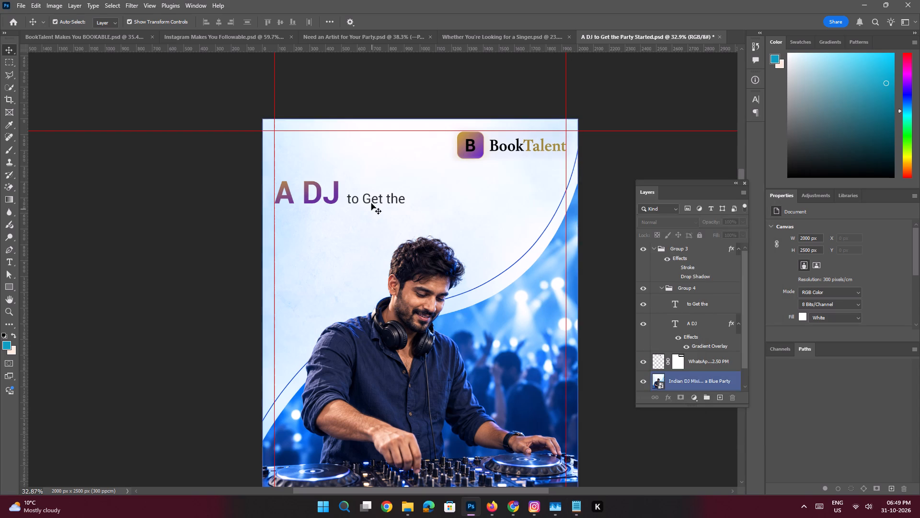
double_click(370, 201)
key(ctrl+v)
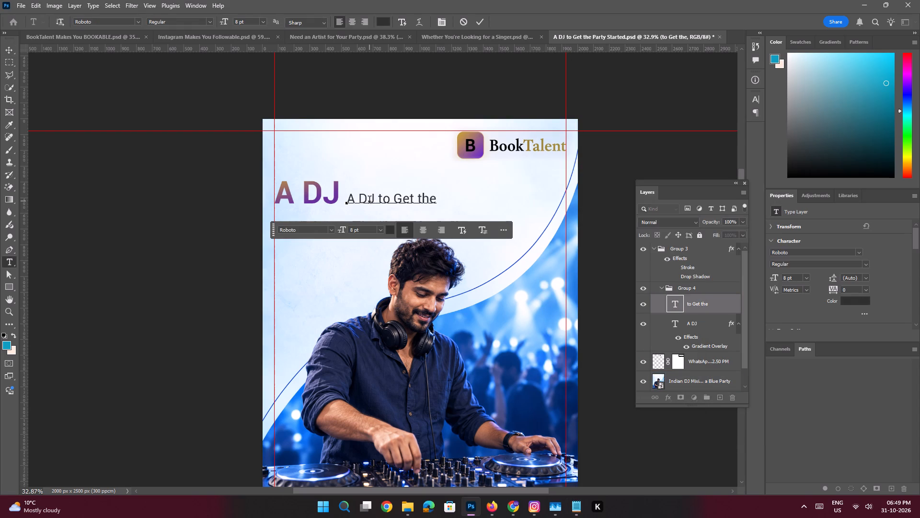
key(Return)
Move the large "A DJ" text up out of the way and place "A DJ to Get the" against the left margin guide.
click(312, 192)
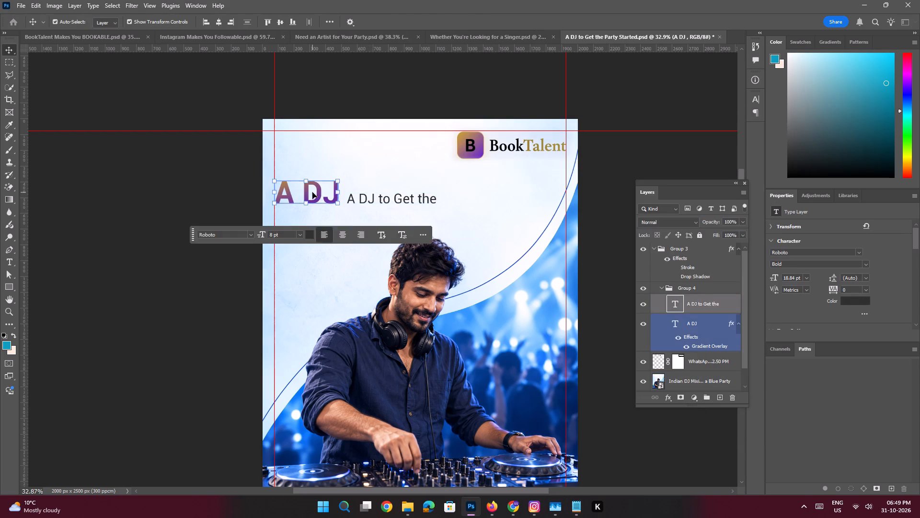
drag(316, 194, 331, 159)
click(212, 247)
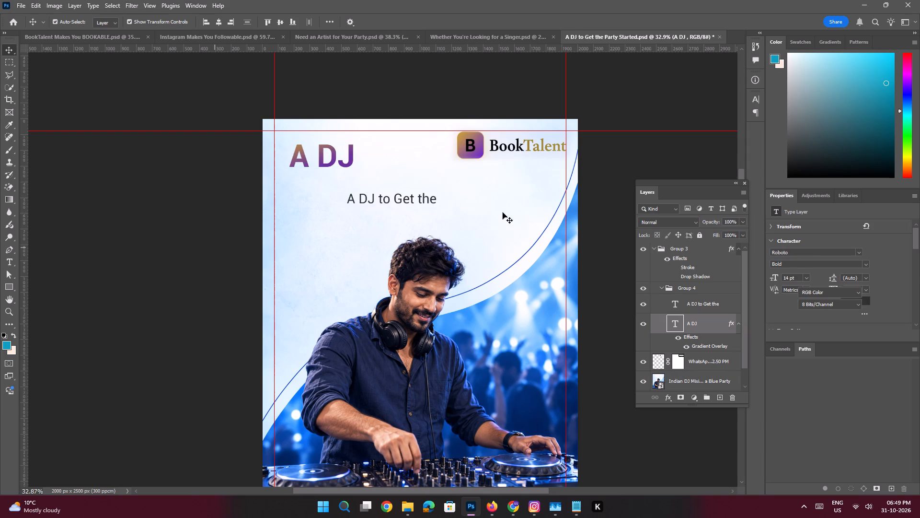
drag(406, 199, 332, 194)
Set the "A DJ to Get the" text to Roboto Medium at 12 pt.
click(867, 265)
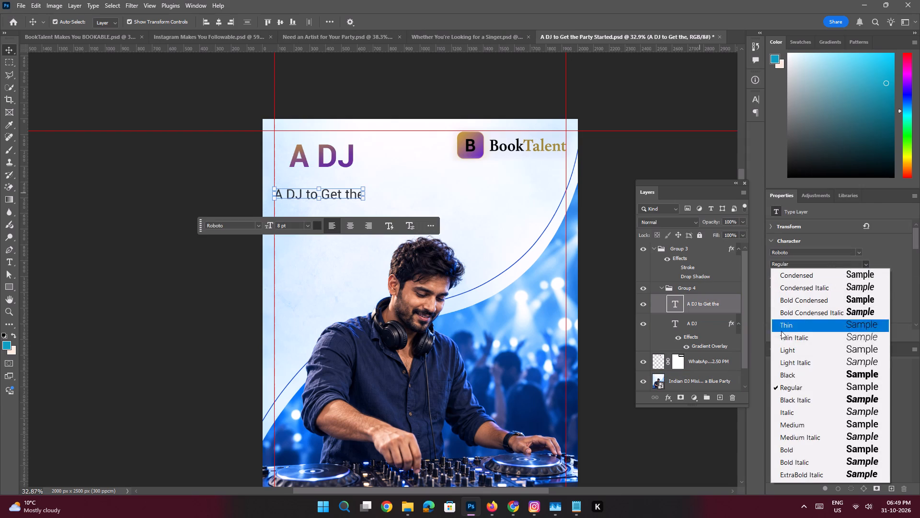
click(791, 422)
drag(785, 279, 771, 270)
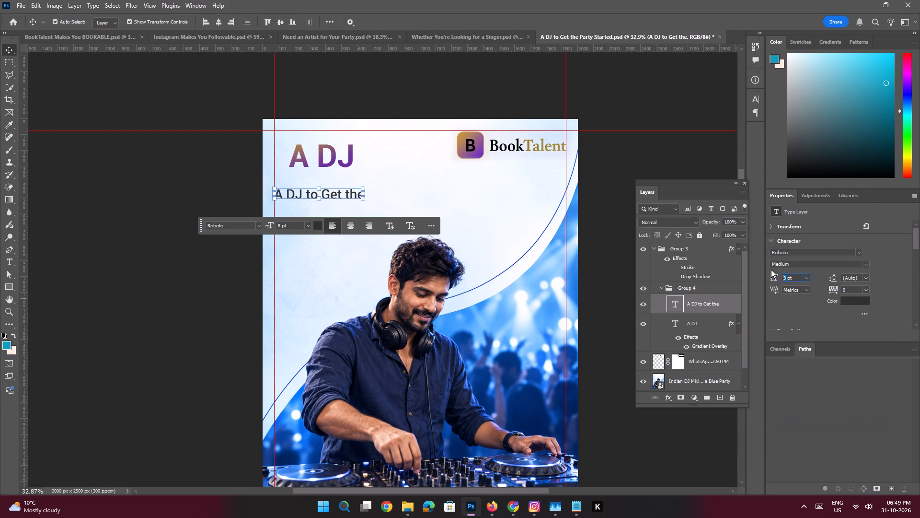
text(12)
key(Return)
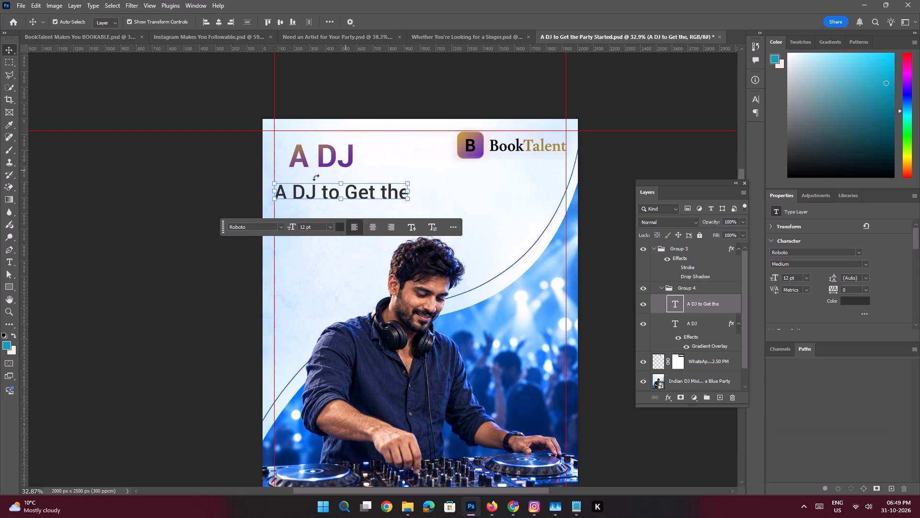
click(163, 197)
Copy "Party Started..." from Notepad, move the gradient "A DJ" text below the first headline line, and replace its wording with the copied text.
click(583, 506)
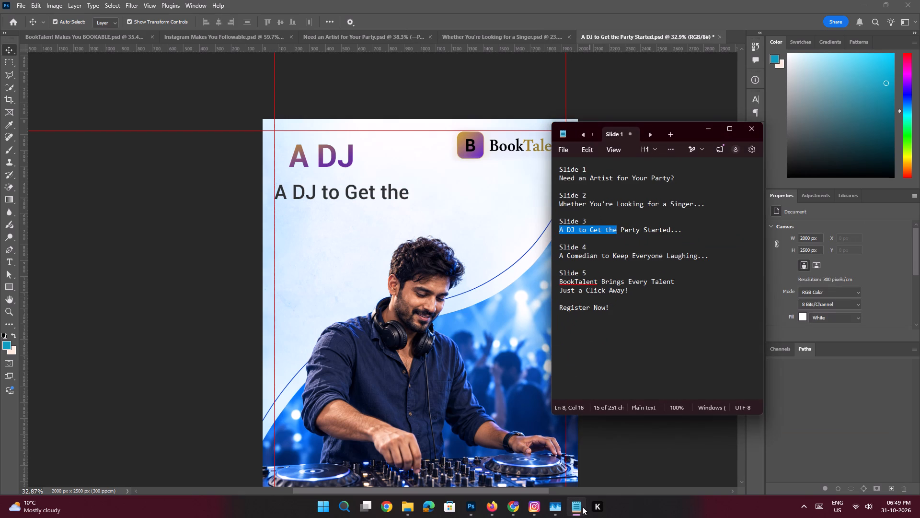
drag(684, 231, 621, 233)
key(ctrl+c)
click(715, 129)
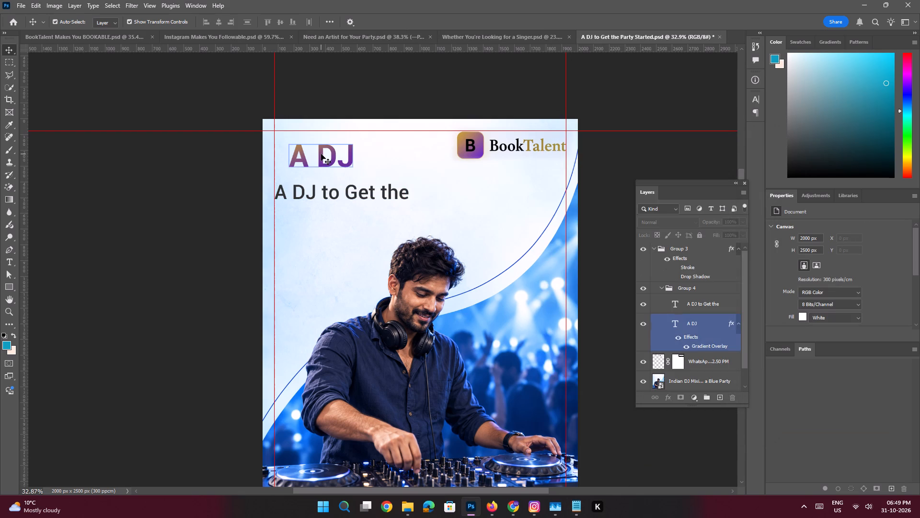
click(321, 154)
drag(321, 154, 315, 237)
double_click(315, 237)
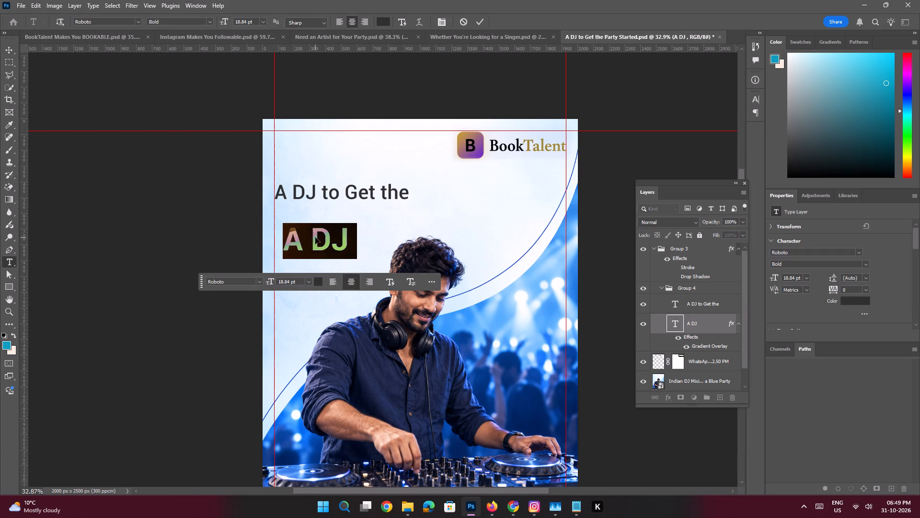
key(ctrl+v)
key(Return)
Move "Party Started..." directly under "A DJ to Get the", starting at the left margin guide.
drag(297, 239, 357, 220)
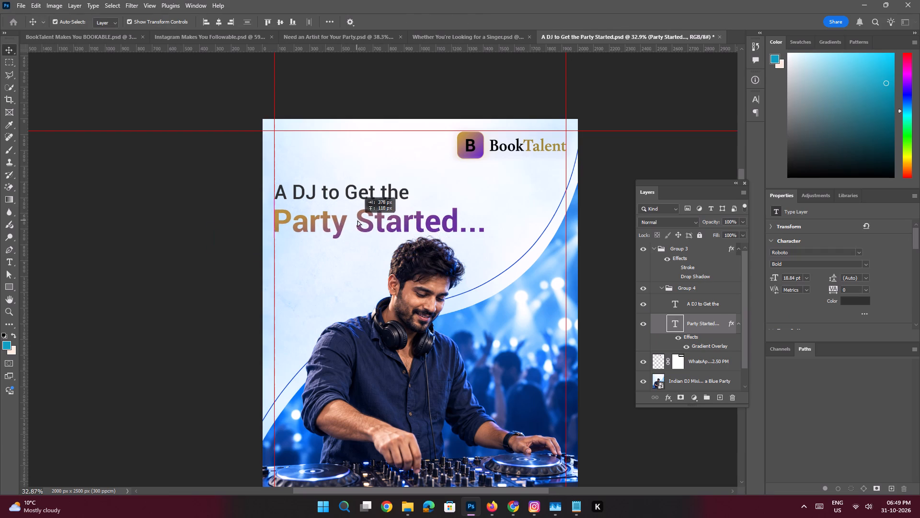
drag(357, 220, 360, 218)
On the singer slide, set the font size of "Whether You're Looking" to 8 pt.
click(467, 33)
key(space)
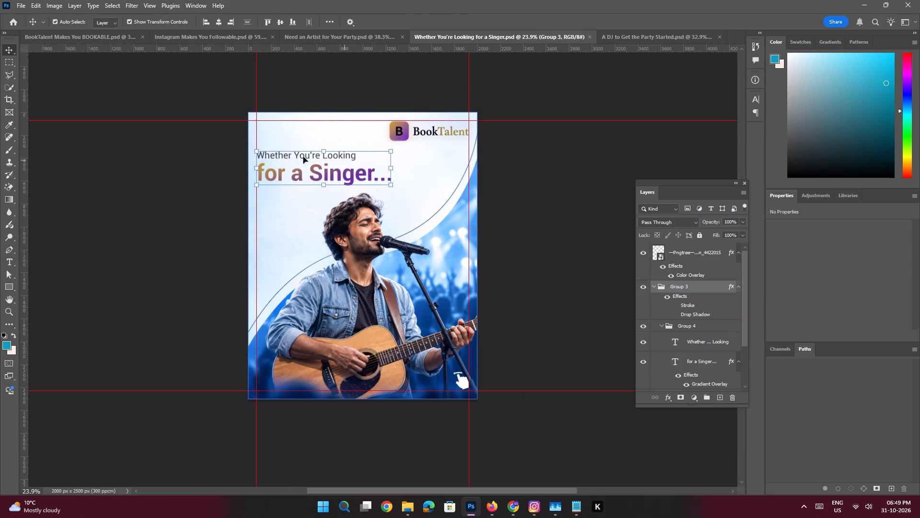
click(144, 171)
click(289, 154)
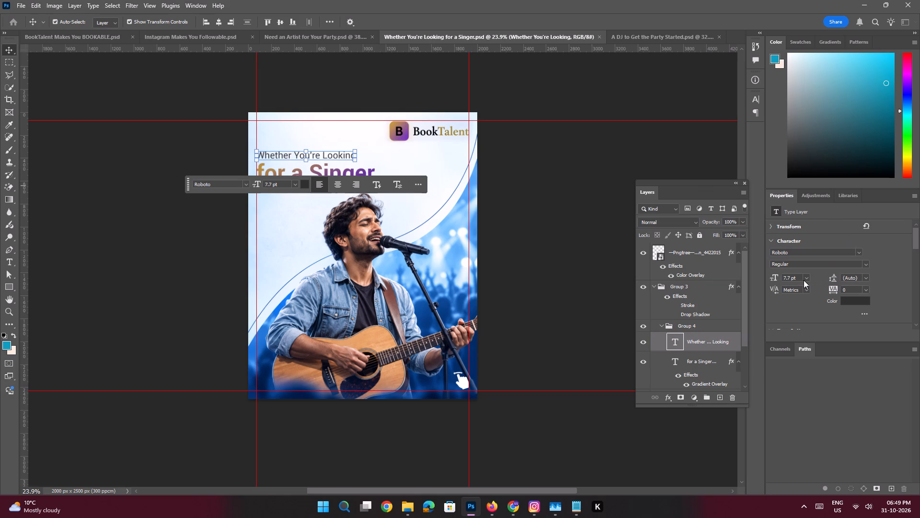
drag(790, 276, 751, 251)
key(8)
key(Return)
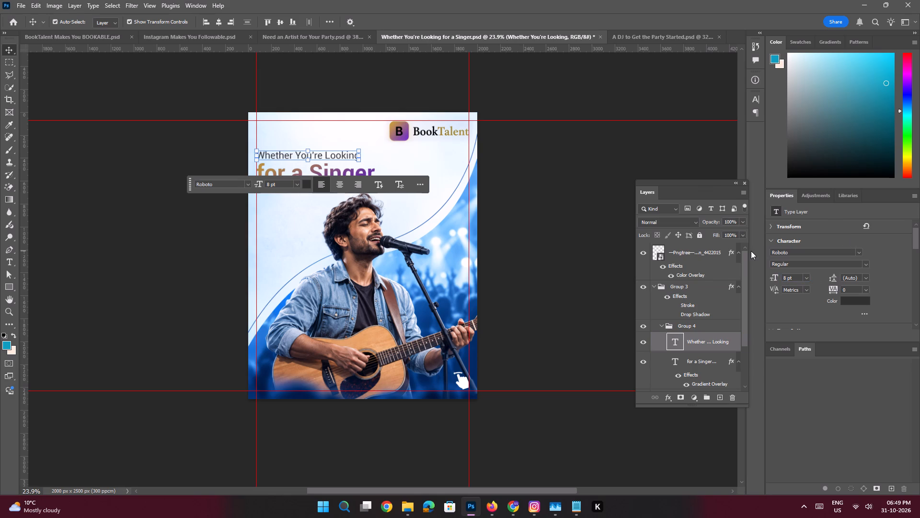
click(165, 145)
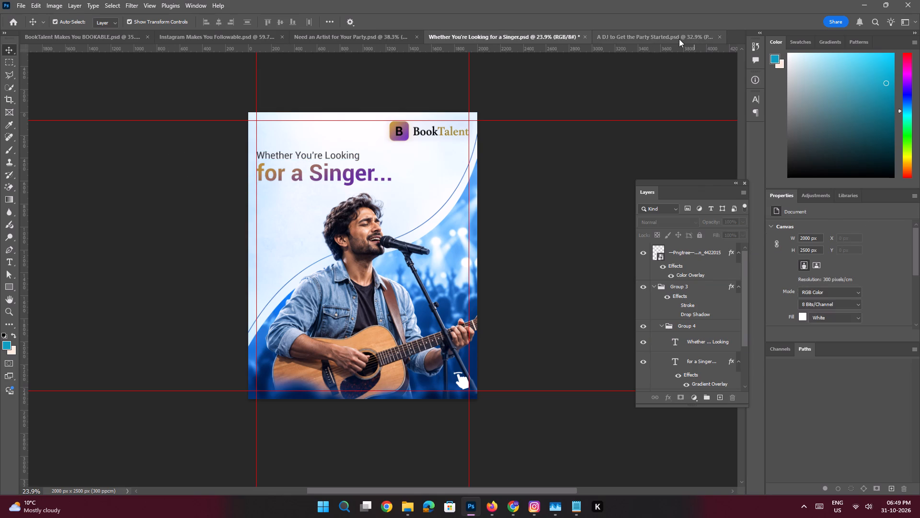
On the DJ slide, select both headline lines and shift them up together, closer to the logo.
click(679, 39)
click(356, 163)
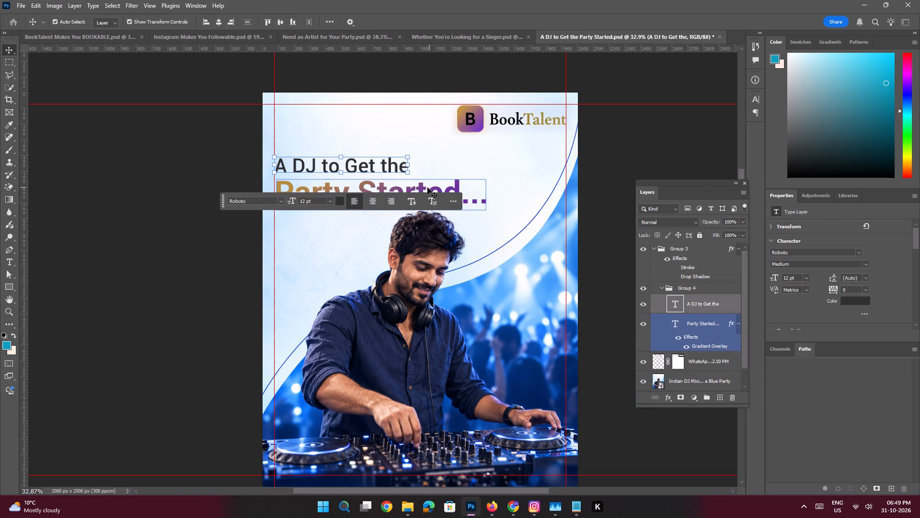
shift+click(425, 188)
key(shift+Up)
key(shift+Up)
key(shift+Up)
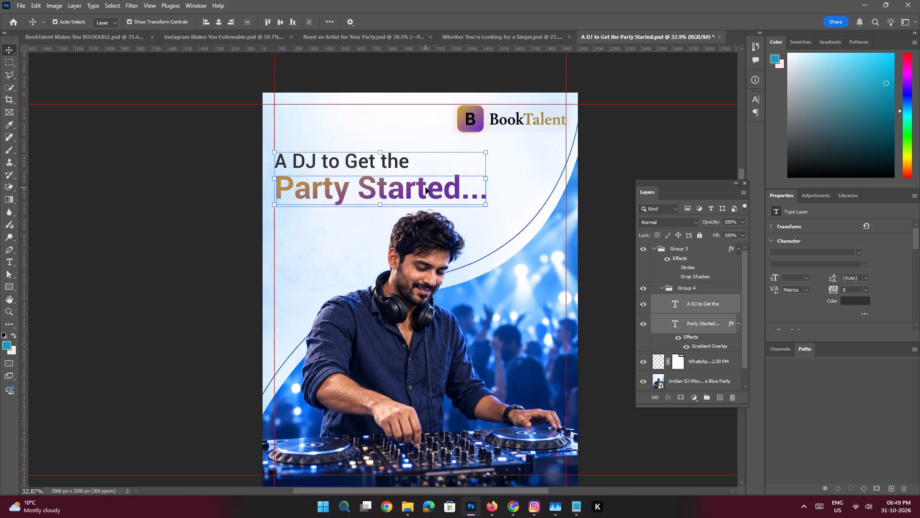
key(shift+Up)
key(shift+Up)
key(shift+Up)
key(shift+Down)
key(shift+Up)
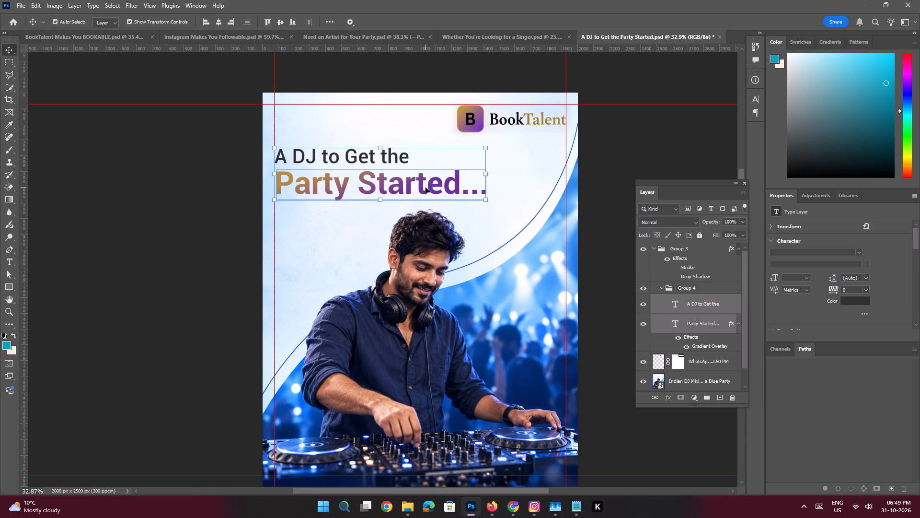
click(242, 183)
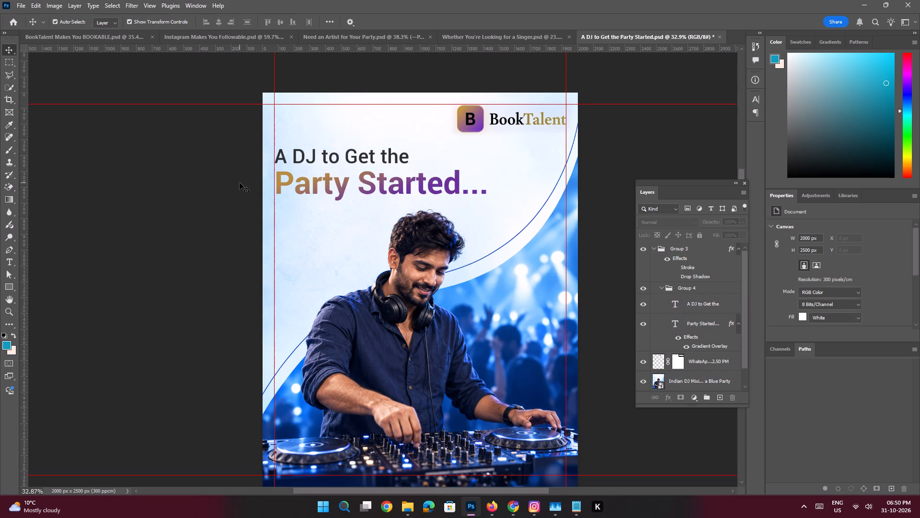
Copy the white swipe hand icon from the singer slide into the DJ slide and place it in the bottom-right corner inside the margin guides.
click(462, 33)
click(463, 382)
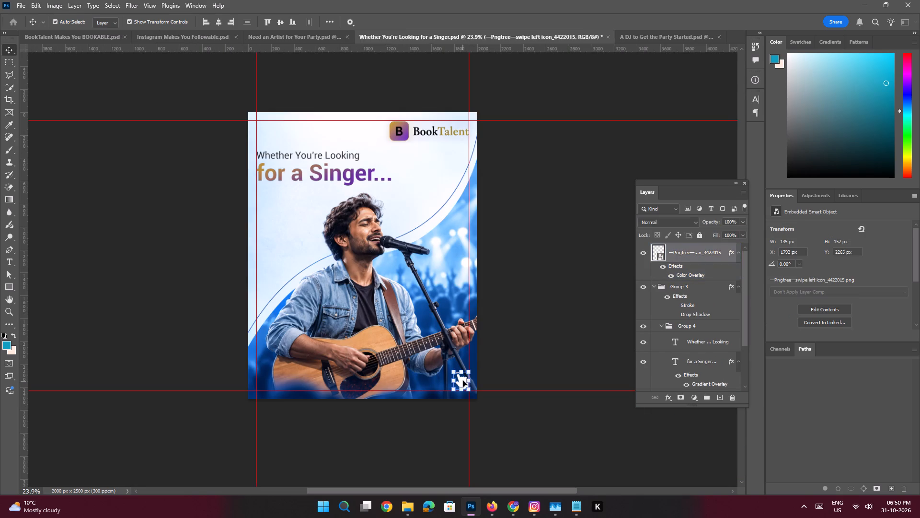
drag(690, 256, 654, 55)
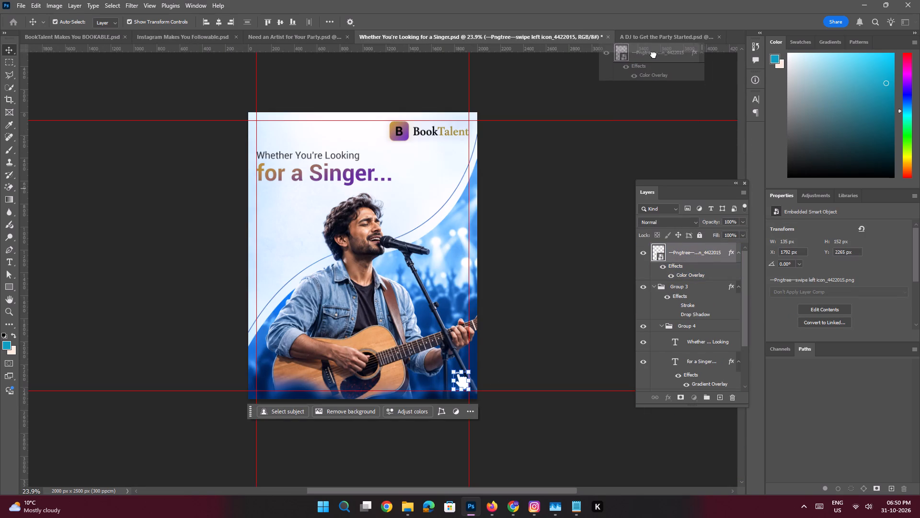
drag(654, 55, 531, 456)
key(space)
key(space)
key(space)
key(space)
key(space)
key(space)
key(space)
key(space)
key(space)
drag(551, 446, 485, 366)
drag(471, 378, 482, 369)
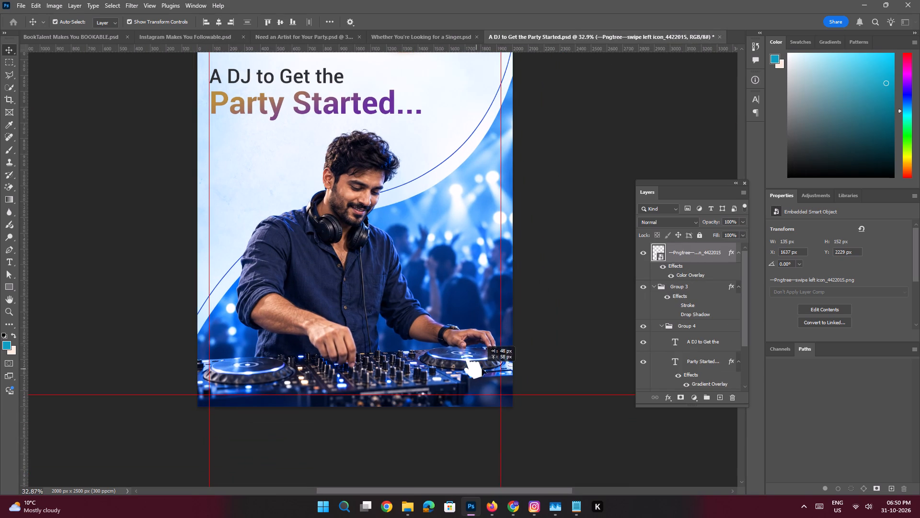
drag(482, 369, 494, 383)
key(space)
key(space)
key(space)
key(space)
key(space)
key(space)
key(space)
key(space)
drag(374, 211, 396, 270)
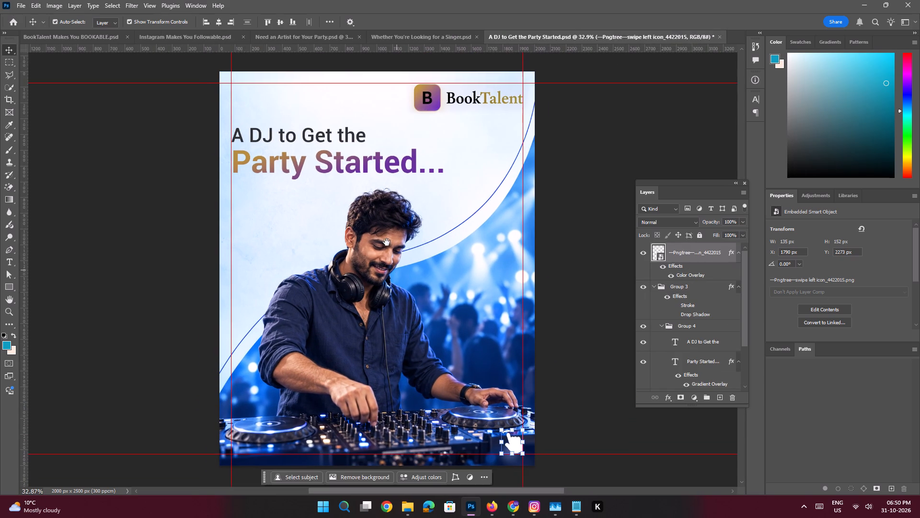
click(176, 157)
Nudge "Party Started..." slightly left so its first letter lines up with the left margin guide and the line above.
key(space)
ctrl+drag(273, 126, 289, 174)
drag(272, 170, 279, 185)
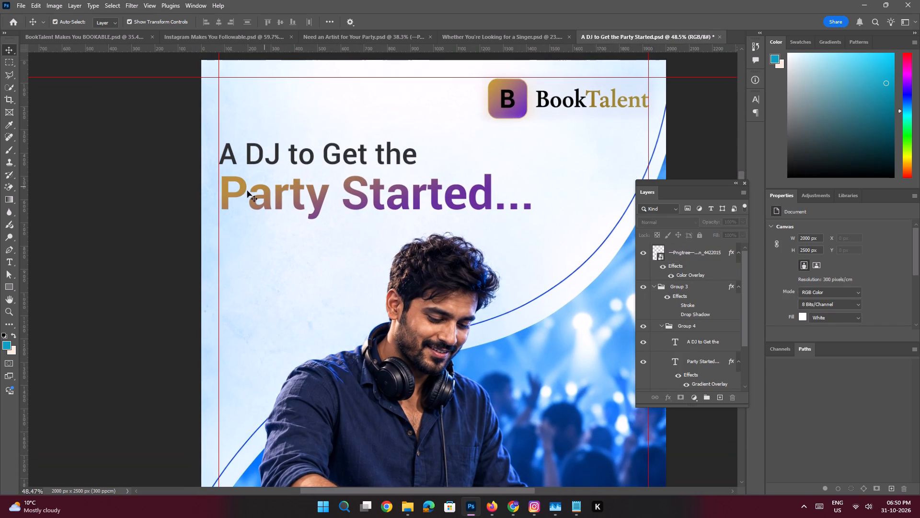
click(246, 191)
key(shift+Left)
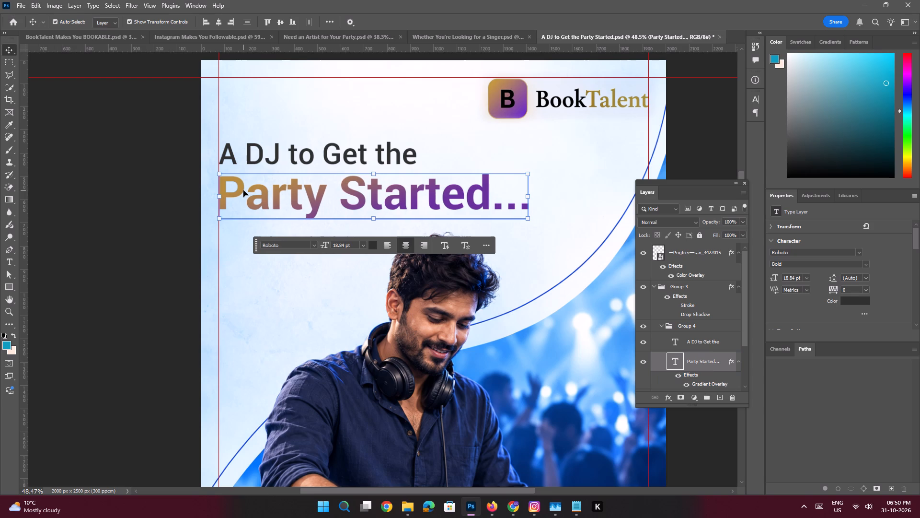
Select both headline lines and nudge them slightly higher below the logo.
shift+click(322, 150)
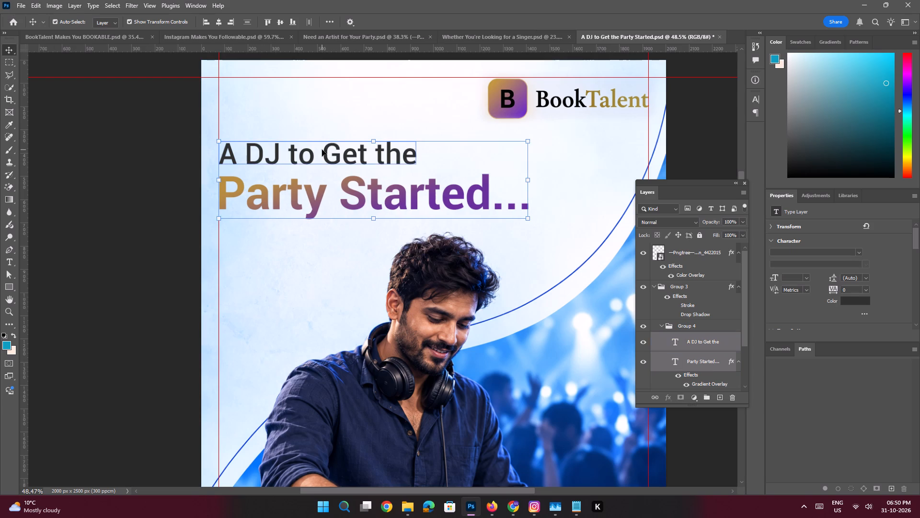
key(shift+Up)
key(space)
ctrl+drag(379, 164, 377, 163)
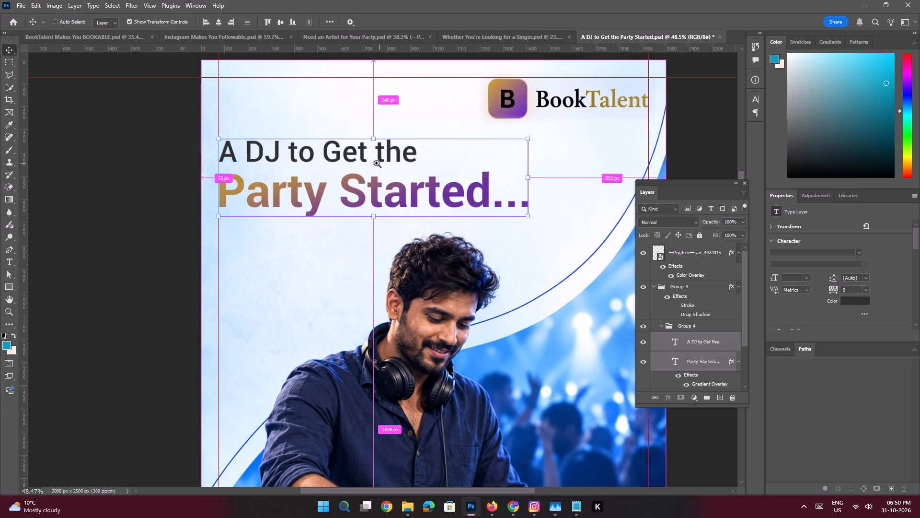
ctrl+drag(377, 163, 354, 152)
click(227, 180)
Save the DJ slide document.
key(space)
key(space)
key(space)
key(space)
drag(376, 212, 365, 205)
key(ctrl+s)
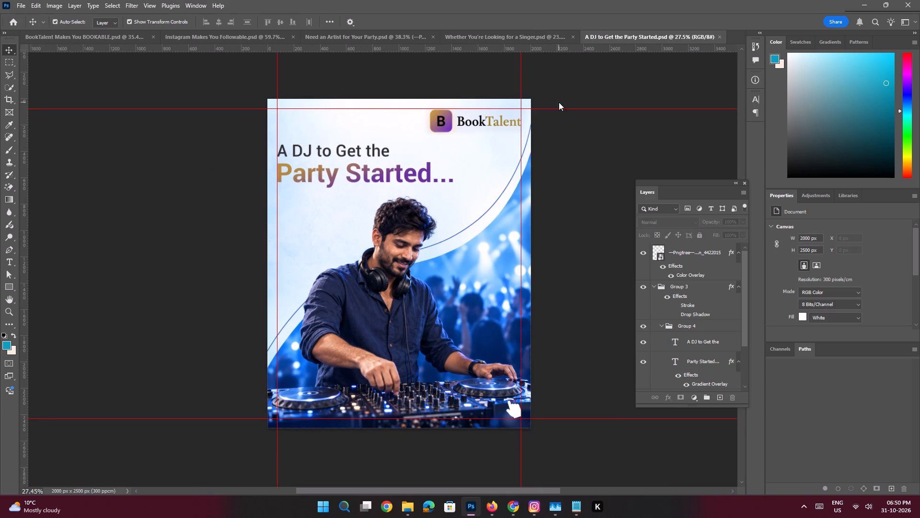
Compare the singer and DJ headlines, scale both singer headline lines up slightly, with "Whether You're Looking" at about 8.18 pt, and save.
click(498, 37)
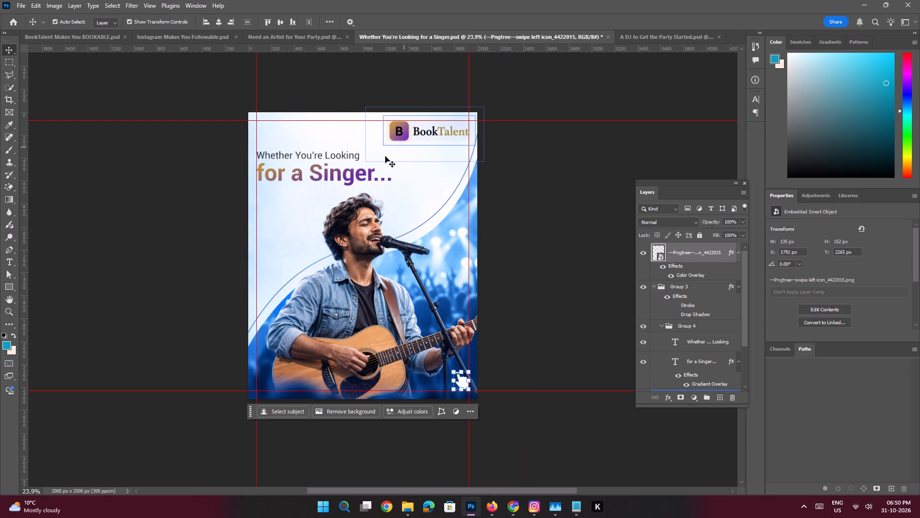
click(332, 154)
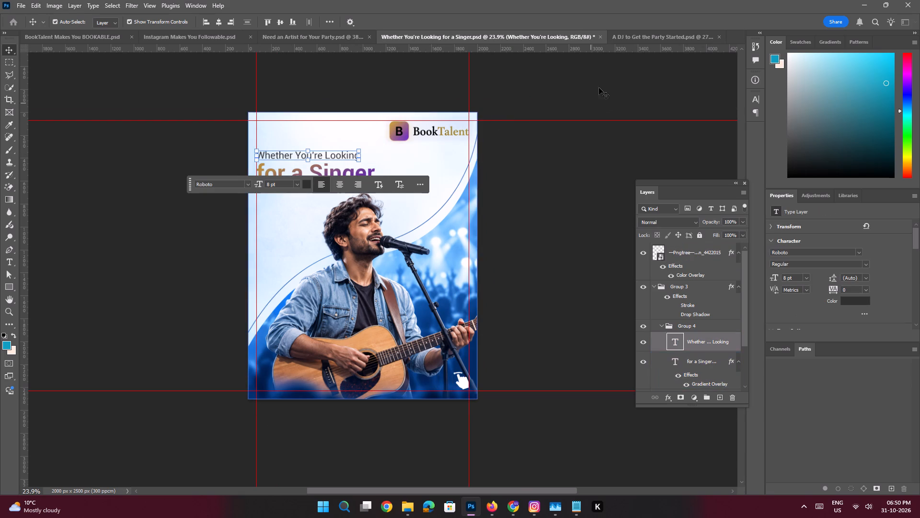
click(628, 32)
click(296, 165)
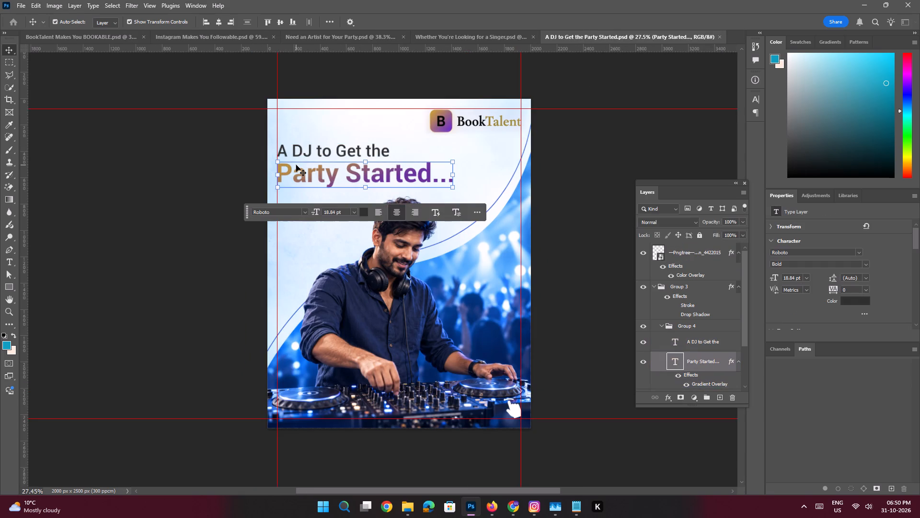
click(458, 40)
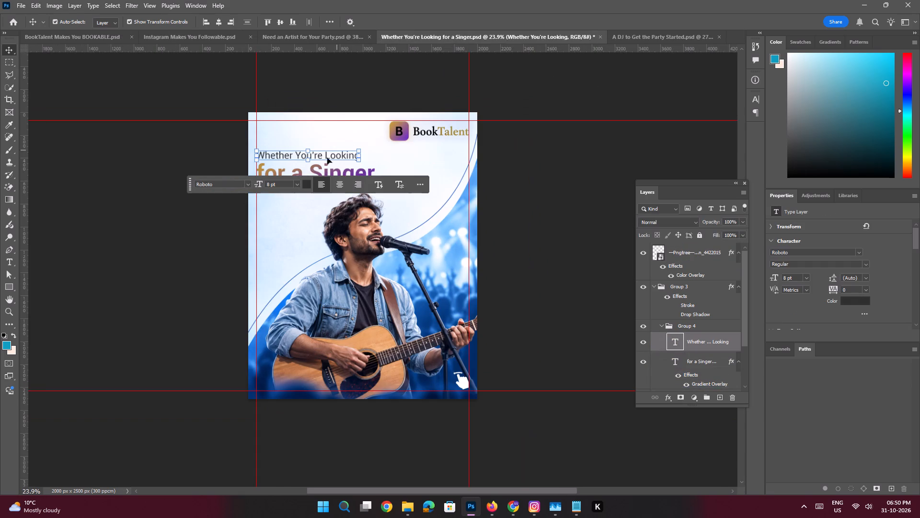
click(166, 162)
click(271, 179)
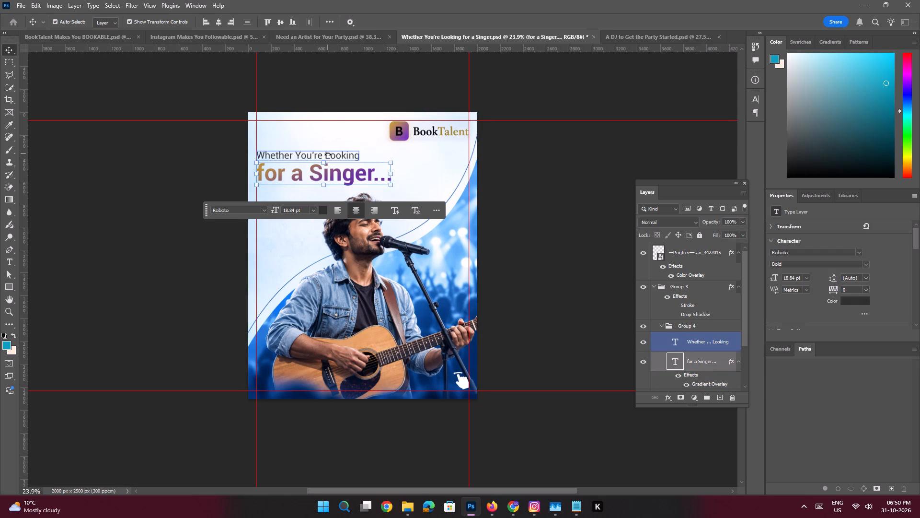
key(ctrl+space)
key(ctrl+space)
key(ctrl+space)
key(ctrl+space)
key(ctrl+space)
key(ctrl+space)
key(ctrl+space)
key(ctrl+space)
ctrl+drag(280, 148, 320, 190)
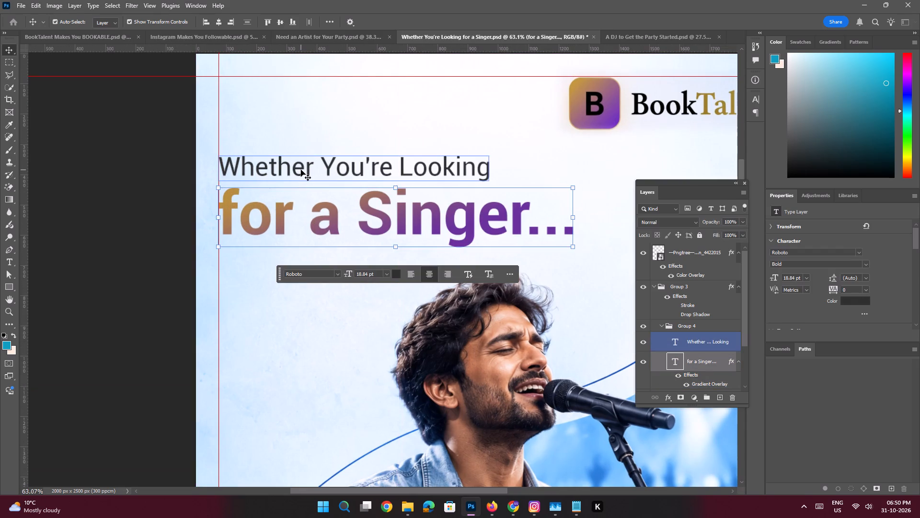
shift+click(301, 170)
key(ctrl+space)
key(ctrl+space)
key(ctrl+space)
key(ctrl+space)
ctrl+drag(330, 172, 300, 162)
click(451, 208)
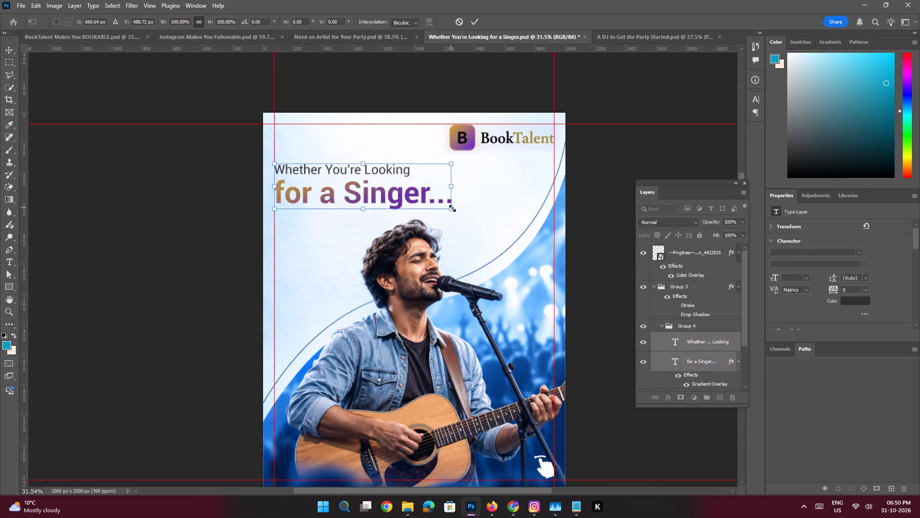
key(Return)
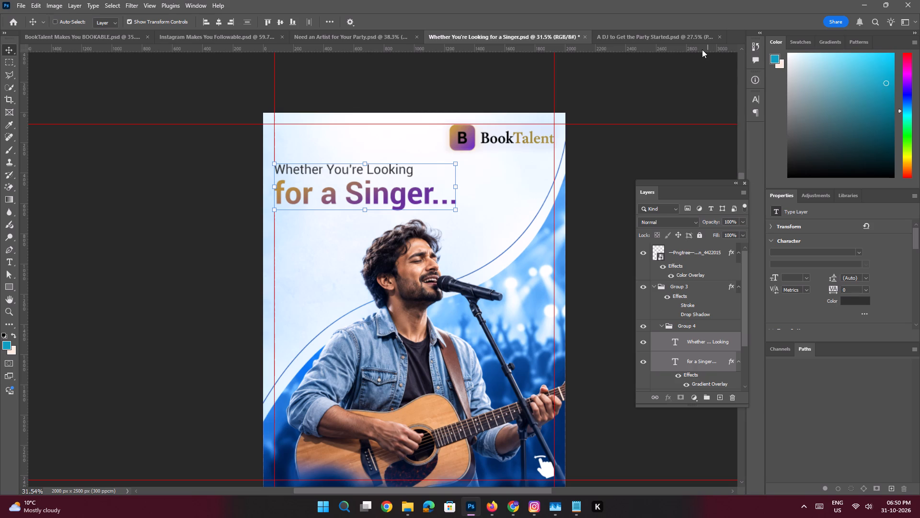
key(ctrl+s)
Set the font weight of "Whether You're Looking" on the singer slide to Roboto Medium and save the document.
click(634, 35)
click(206, 162)
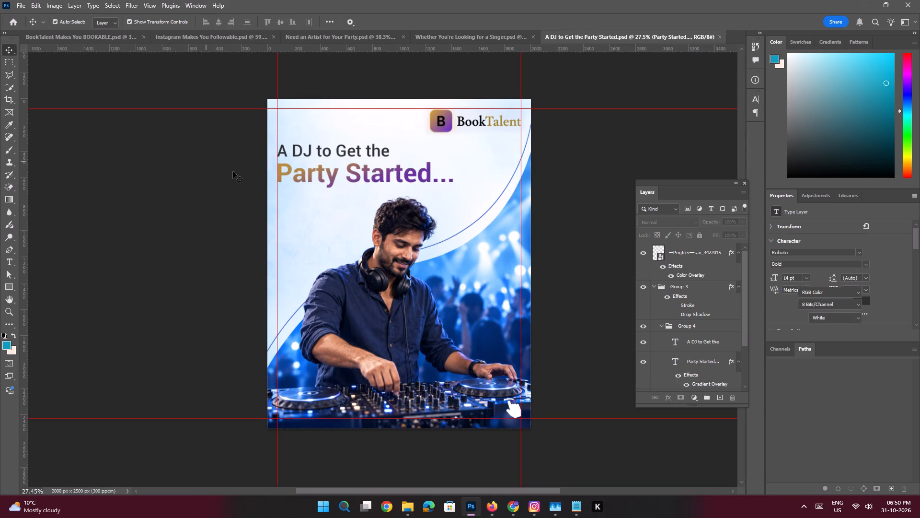
key(space)
click(469, 39)
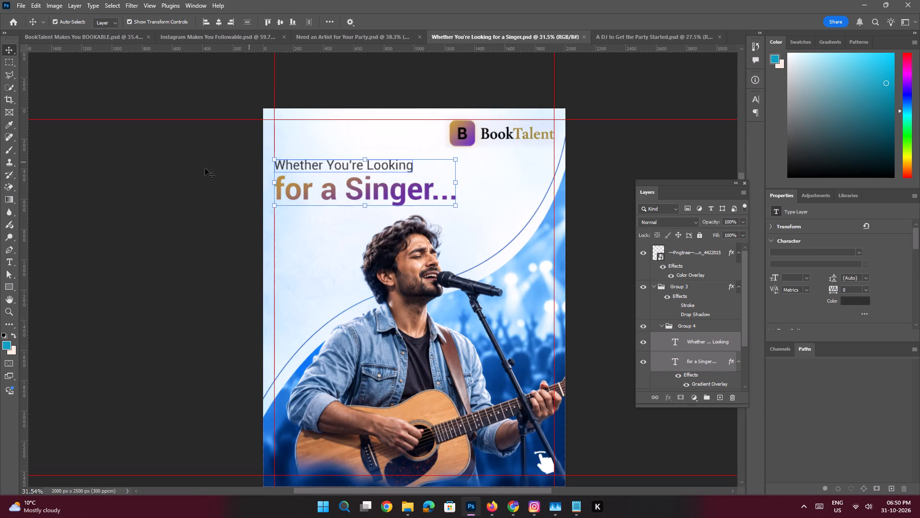
click(200, 169)
click(305, 165)
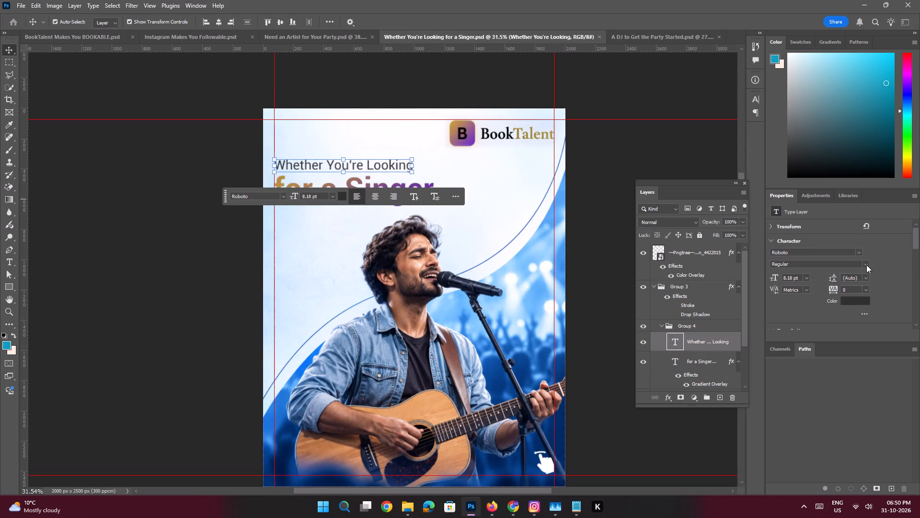
click(864, 263)
click(808, 419)
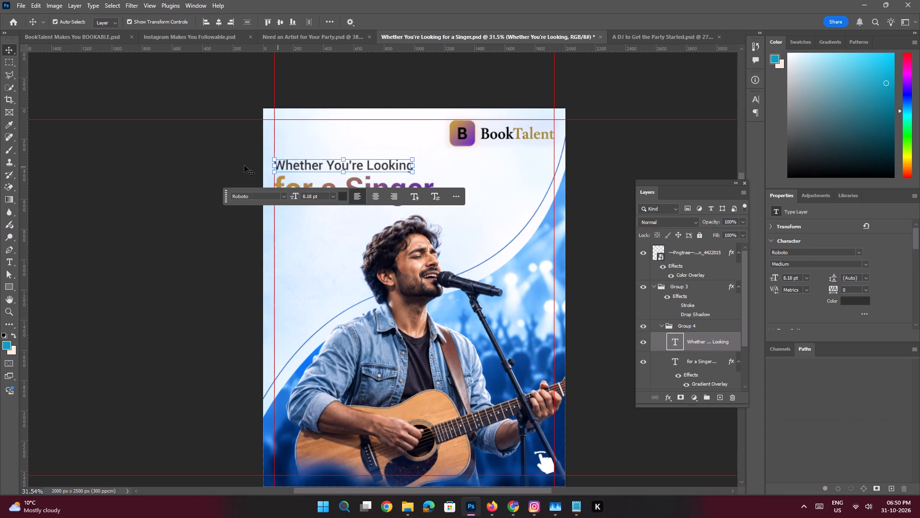
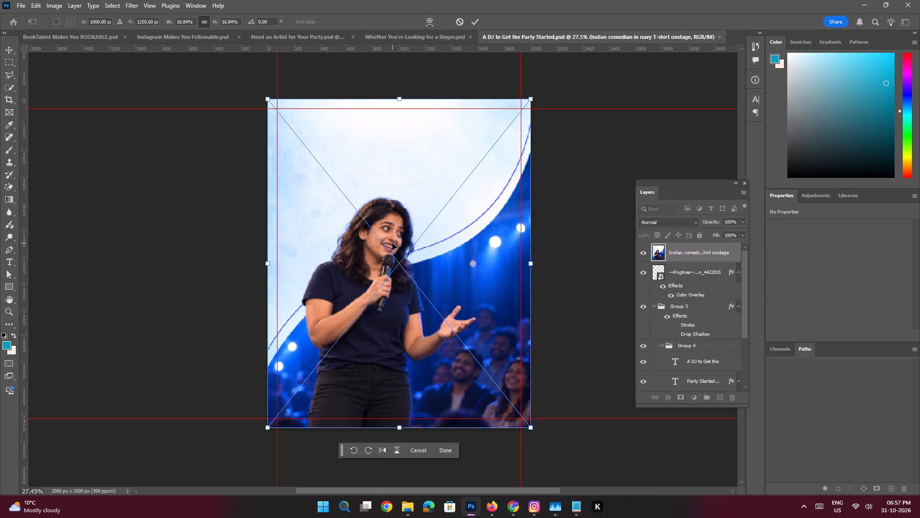
key(Return)
key(Return)
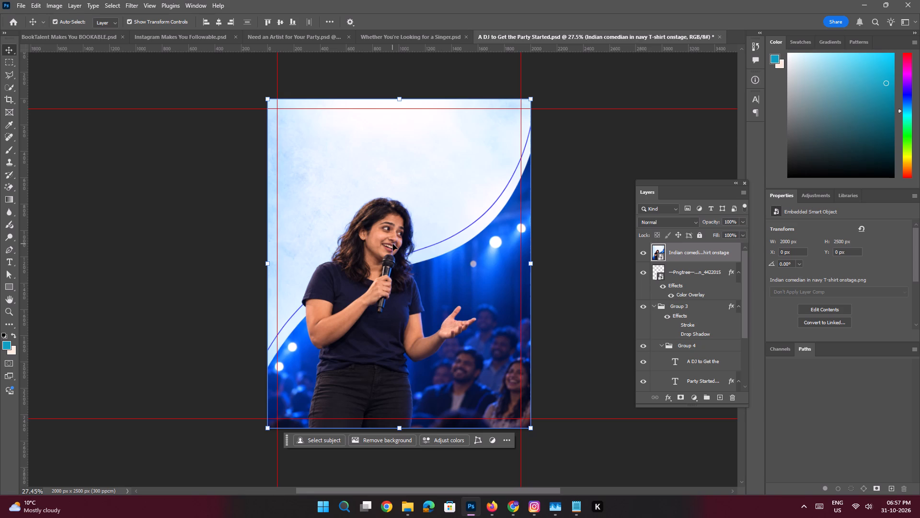
key(space)
key(space)
key(space)
key(space)
key(space)
key(space)
drag(377, 231, 359, 222)
click(557, 188)
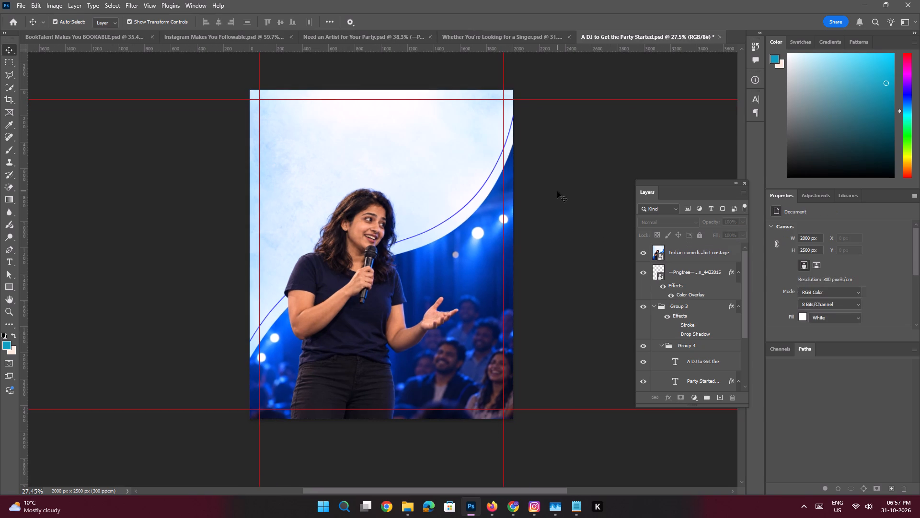
Create a new 2000 x 2500 px RGB document at 300 pixels/centimeter with a white background.
key(ctrl+n)
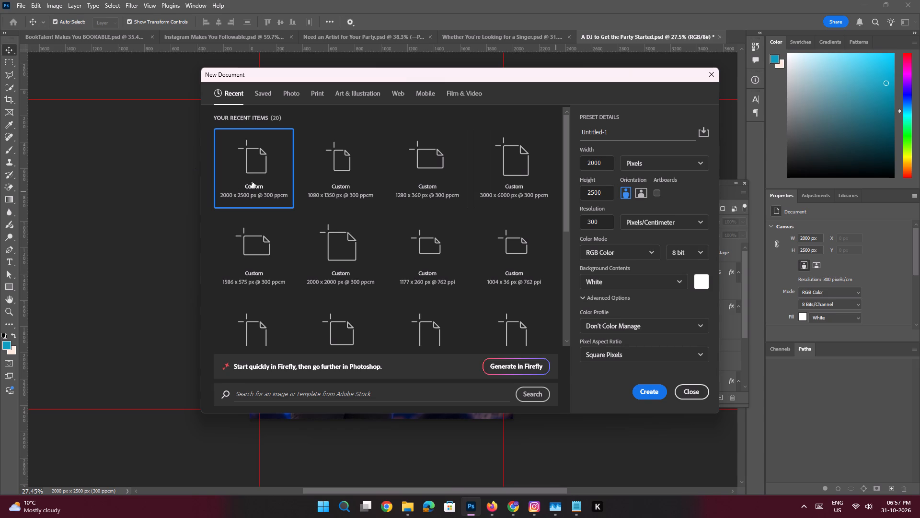
double_click(255, 178)
key(space)
ctrl+drag(366, 255, 359, 254)
Copy the comedian image layer from the "A DJ to Get the Party Started" document into the new blank document.
click(554, 37)
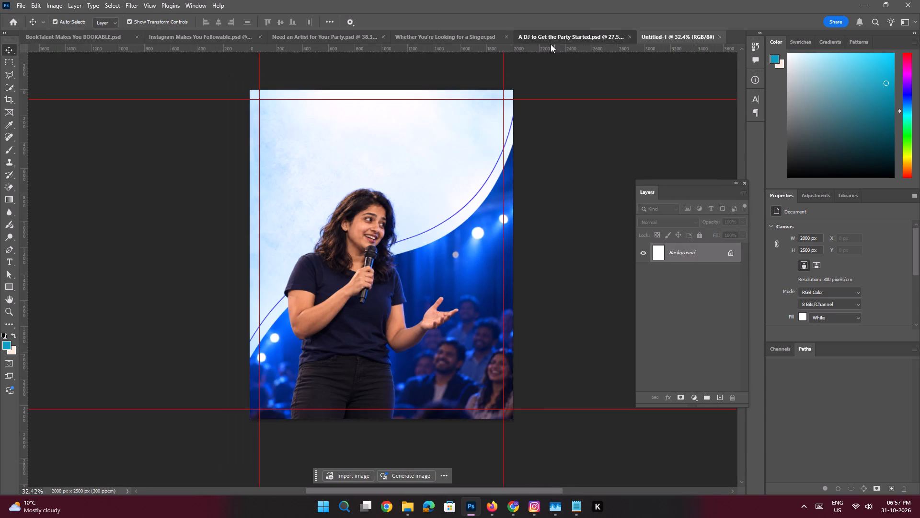
click(421, 204)
drag(713, 252, 698, 55)
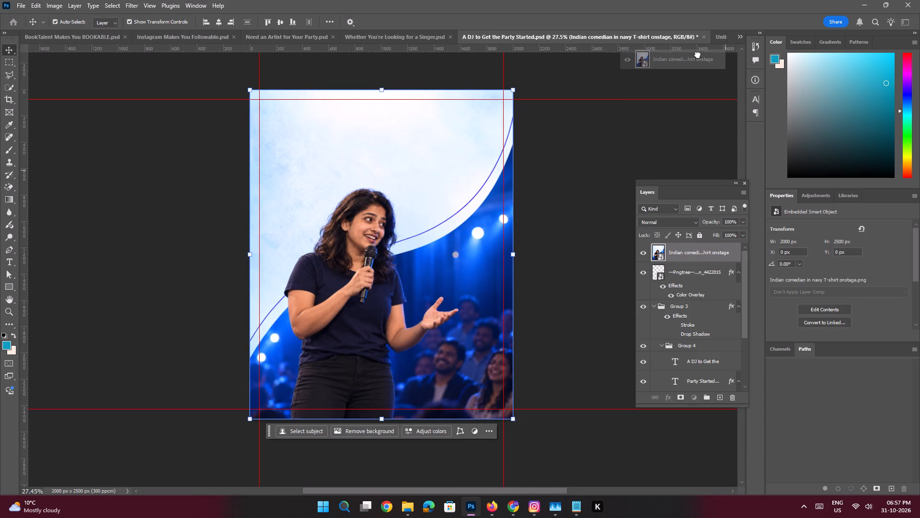
drag(698, 55, 360, 258)
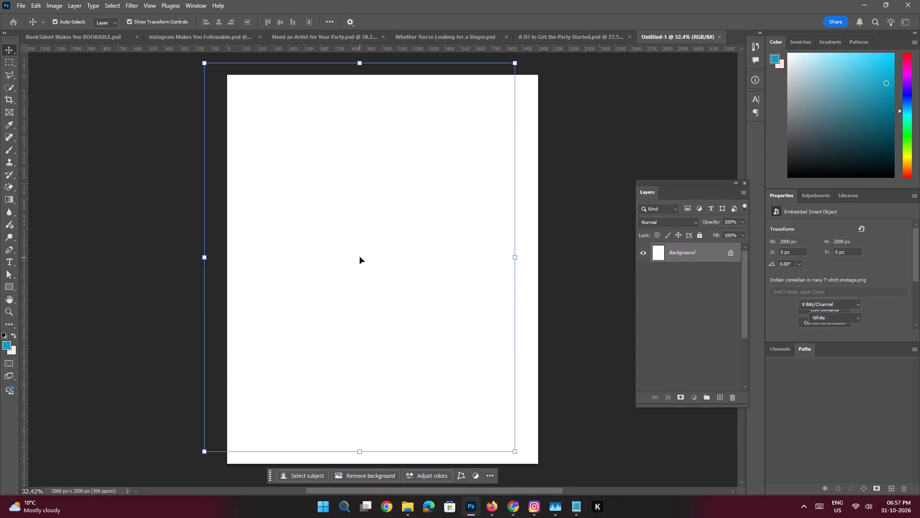
key(Return)
key(Return)
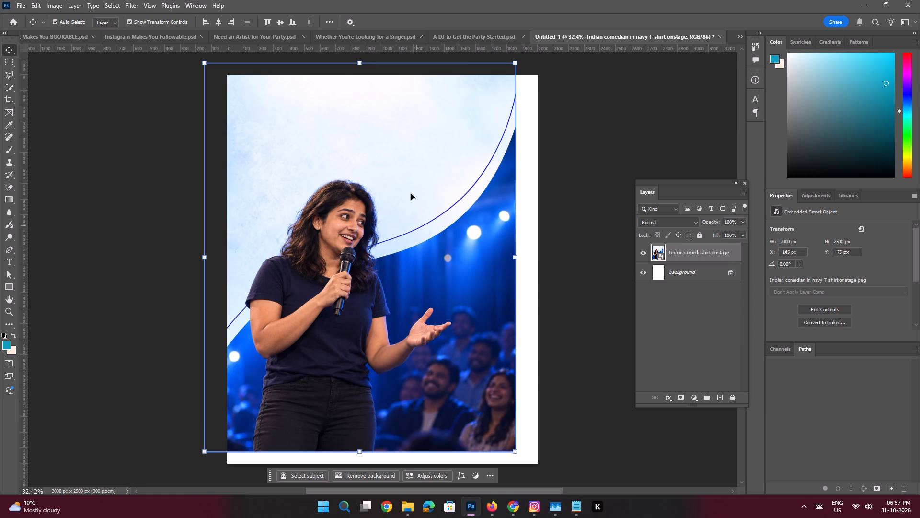
Center the comedian image horizontally on the new document's canvas.
click(222, 22)
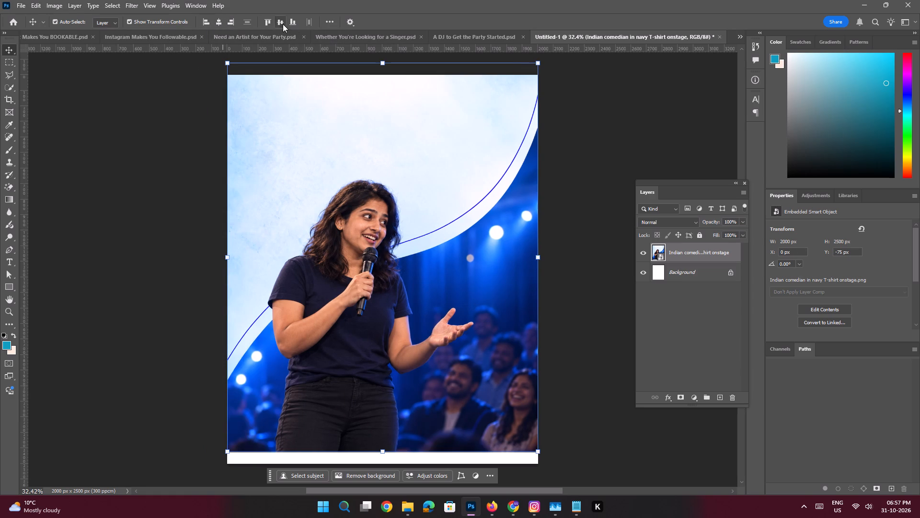
Center the comedian image vertically on the new document's canvas.
click(283, 24)
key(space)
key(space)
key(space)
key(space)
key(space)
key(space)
drag(369, 225, 369, 219)
Delete the comedian image layer from the "A DJ to Get the Party Started" document.
click(487, 40)
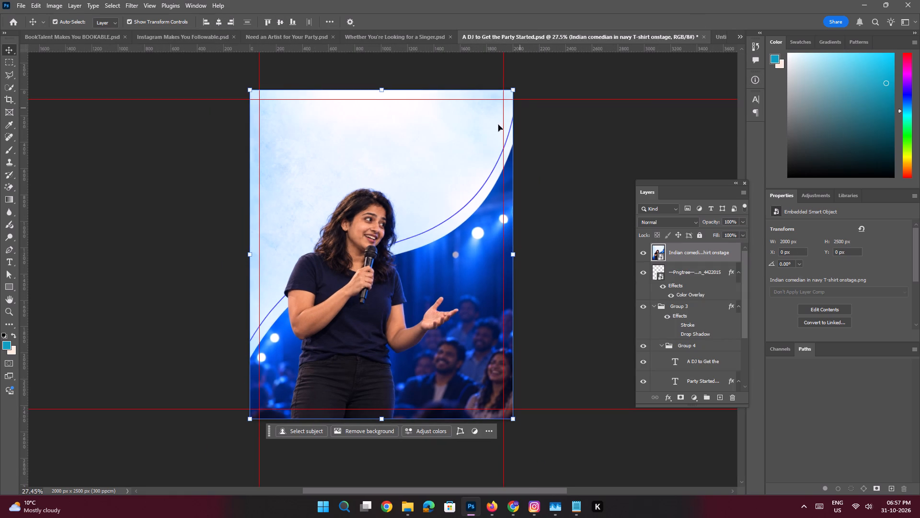
click(730, 400)
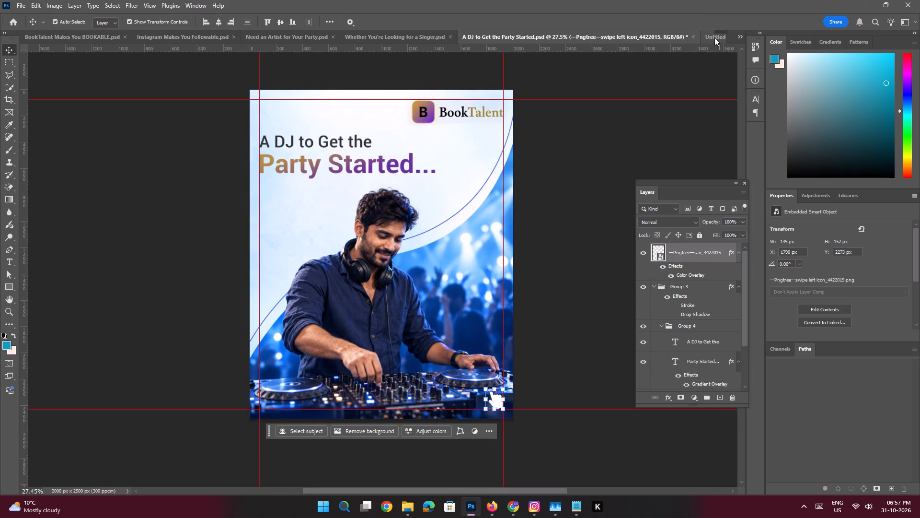
Add a new guide layout with margin guides along all four sides of the Untitled-1 canvas.
click(714, 37)
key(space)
ctrl+drag(465, 239, 453, 236)
drag(491, 219, 473, 219)
click(547, 179)
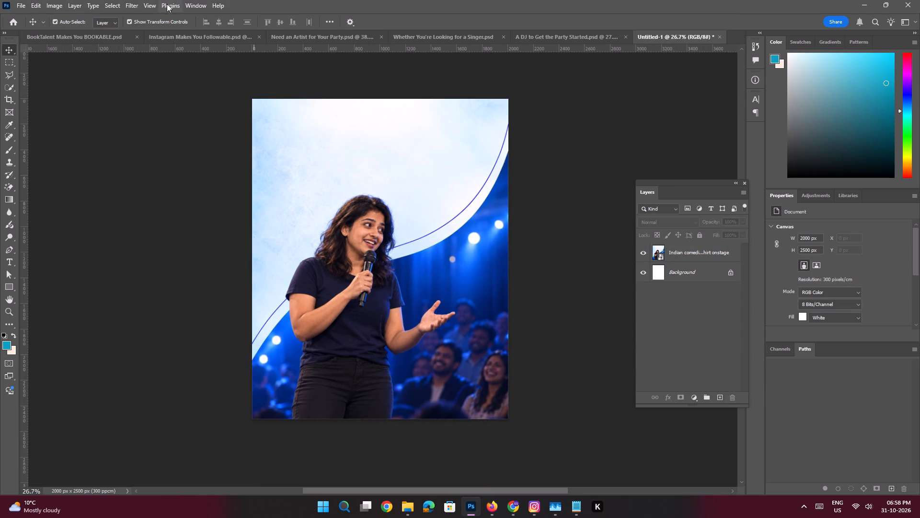
click(154, 7)
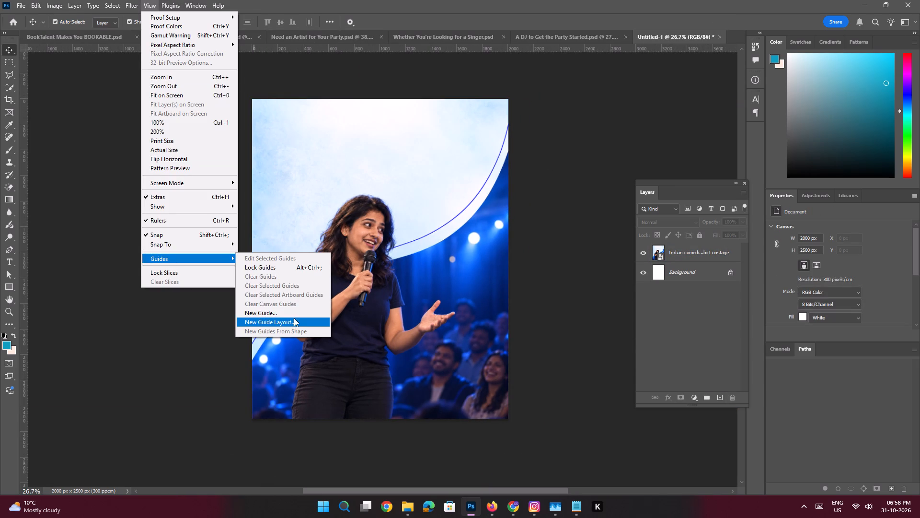
click(287, 319)
click(527, 109)
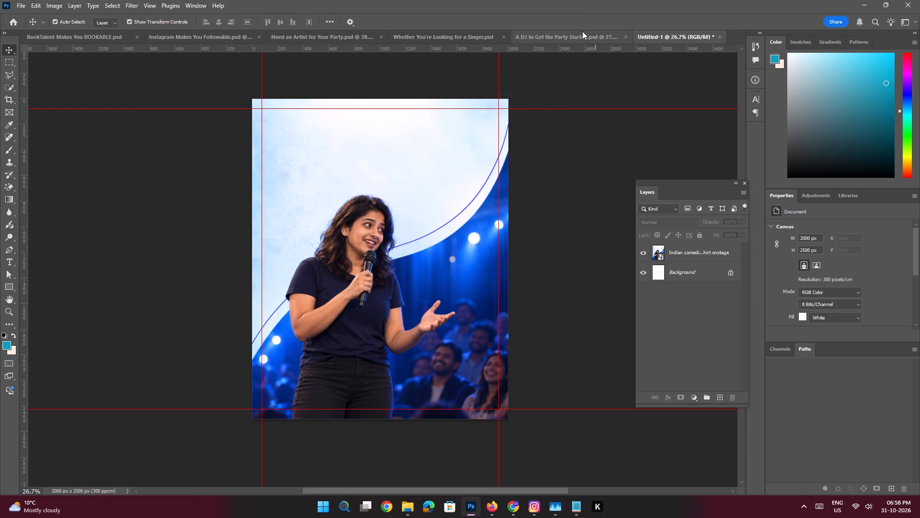
Copy the BookTalent logo layer with its mask from the "A DJ to Get the Party Started" document into Untitled-1.
click(581, 31)
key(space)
ctrl+drag(469, 105, 477, 141)
click(424, 106)
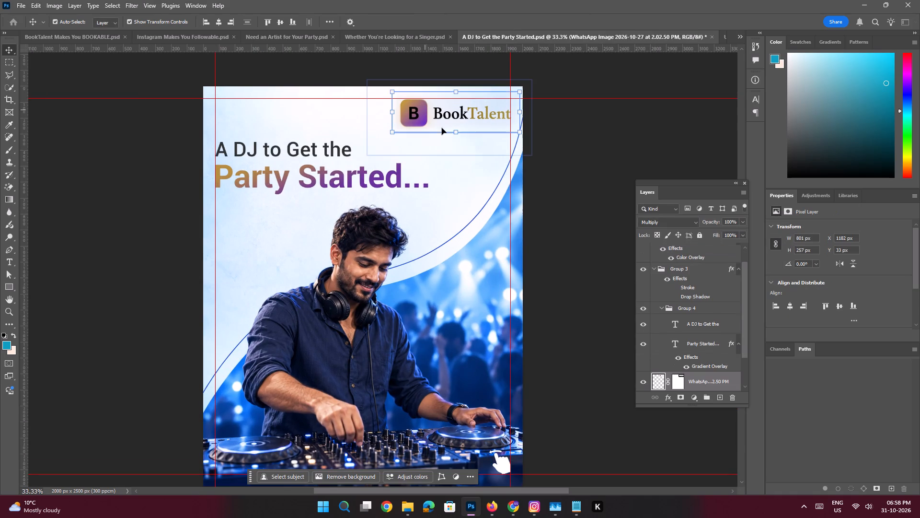
drag(699, 382, 728, 41)
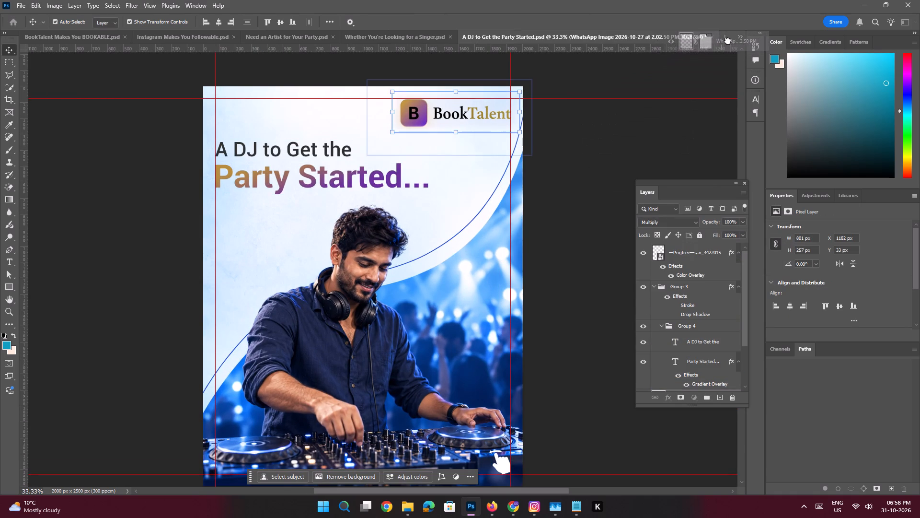
drag(728, 41, 459, 124)
Move the BookTalent logo into the canvas's upper-right corner, aligning its visible edges with the top and right margin guides.
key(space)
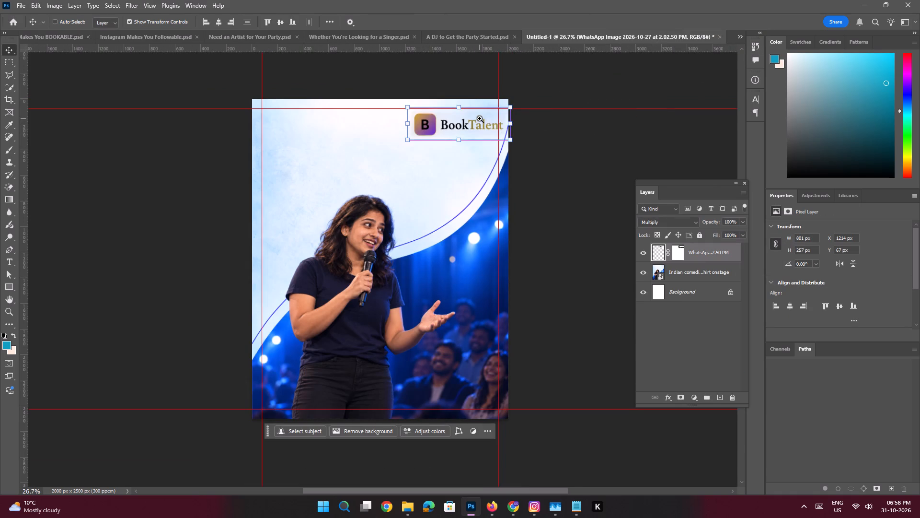
ctrl+drag(479, 118, 495, 177)
drag(489, 148, 489, 174)
ctrl+drag(459, 151, 478, 191)
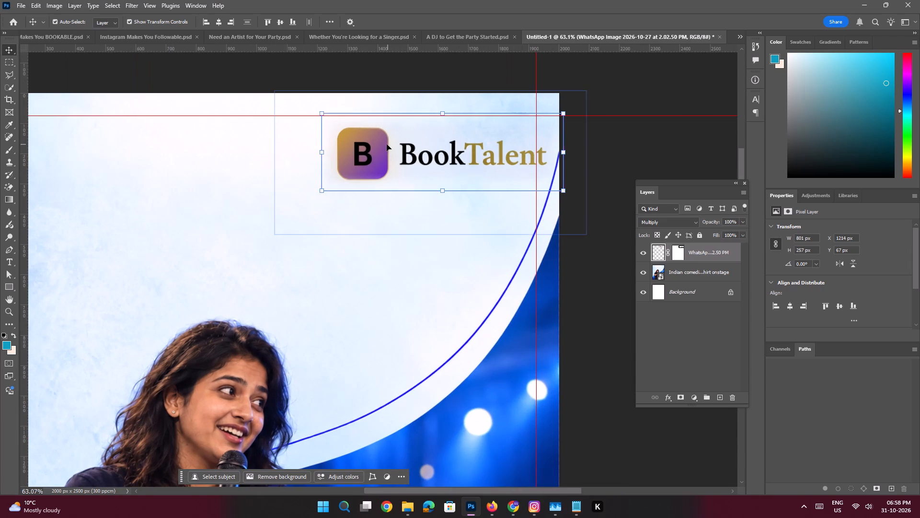
drag(385, 144, 376, 138)
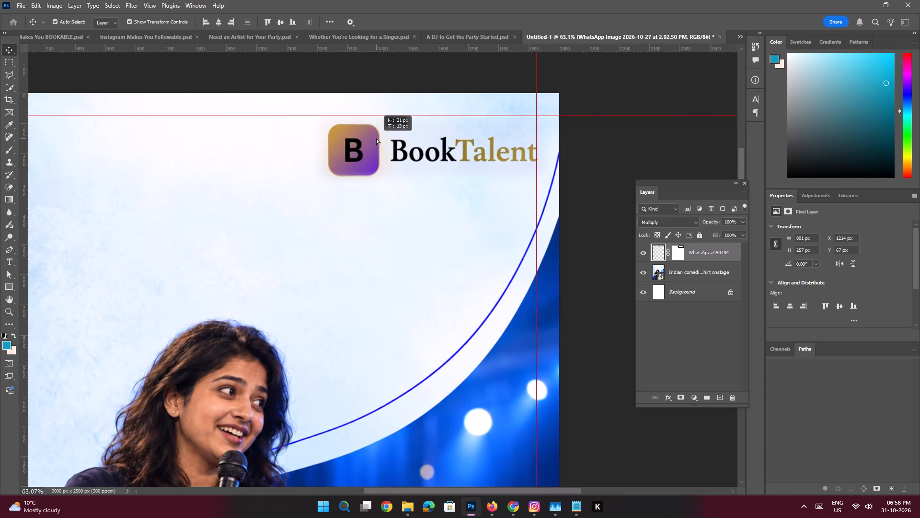
drag(376, 138, 376, 131)
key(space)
ctrl+drag(423, 169, 393, 160)
drag(378, 177, 382, 172)
ctrl+drag(458, 132, 482, 207)
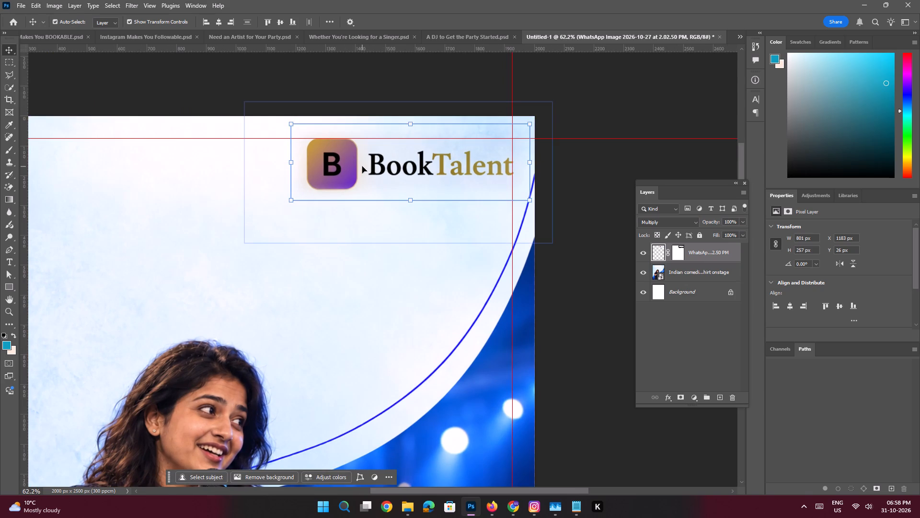
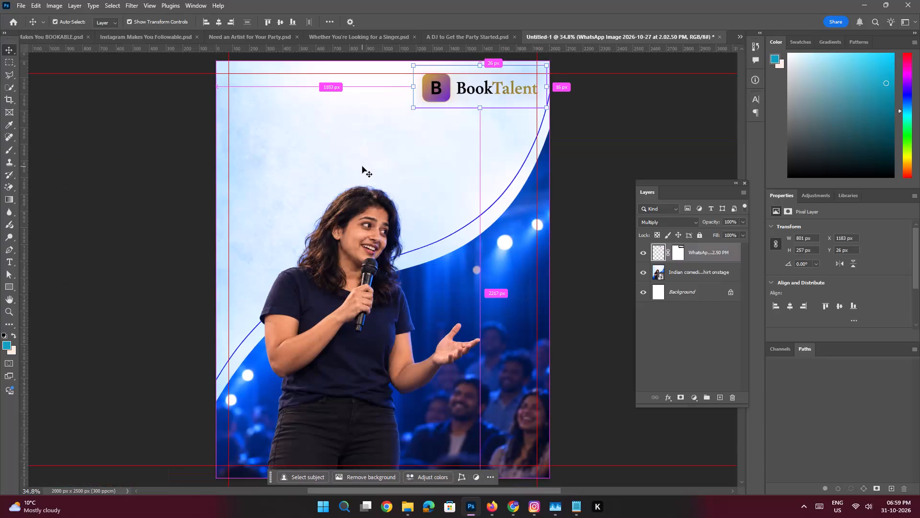
Copy both headline text layers from the "A DJ to Get the Party Started" document into the comedian document, positioning them below the logo at the left margin guide.
key(space)
key(space)
key(space)
key(space)
drag(424, 181, 428, 195)
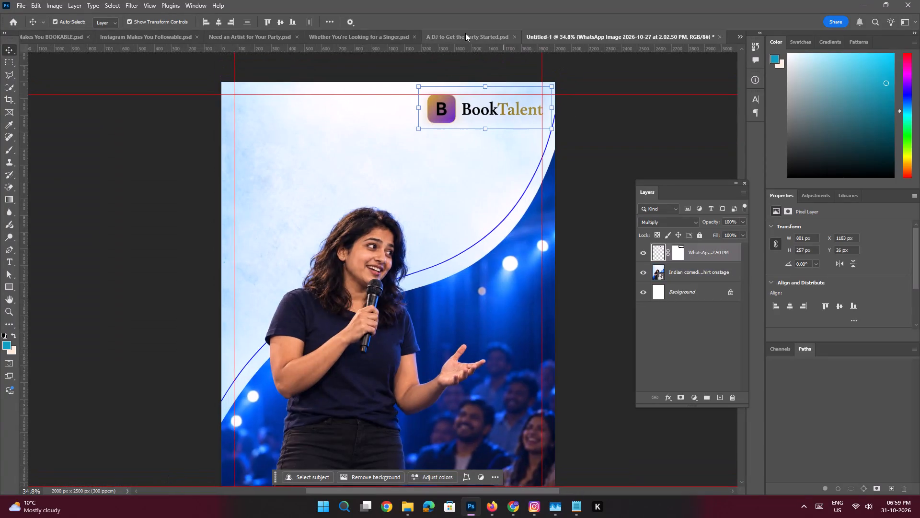
click(465, 33)
click(250, 149)
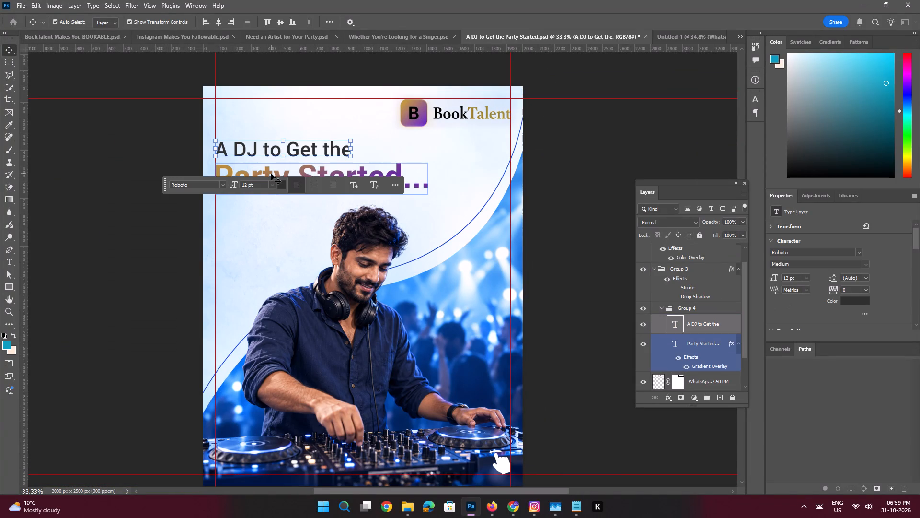
shift+click(271, 174)
drag(703, 325, 339, 136)
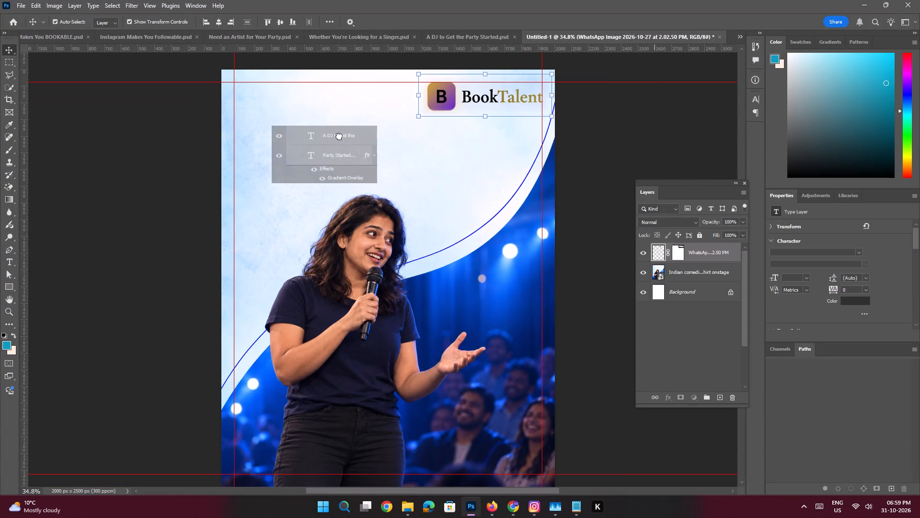
drag(339, 136, 339, 136)
drag(344, 144, 353, 163)
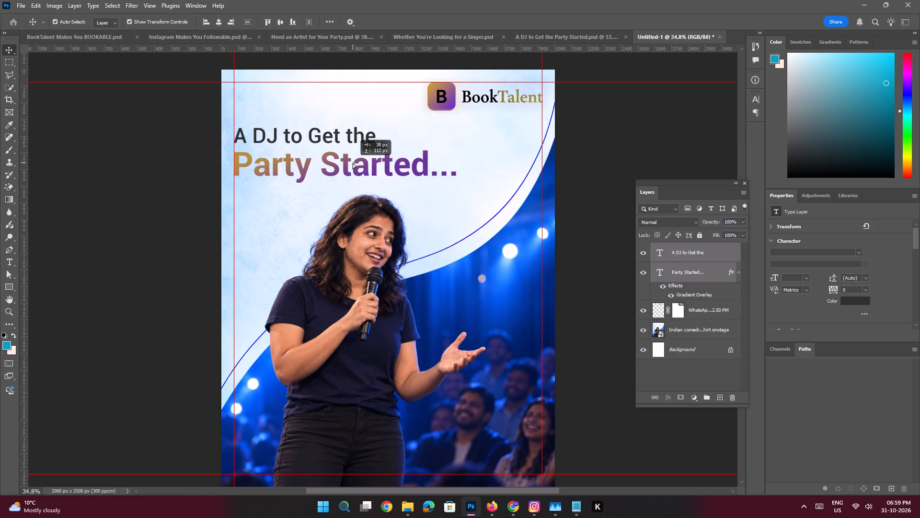
drag(353, 163, 353, 155)
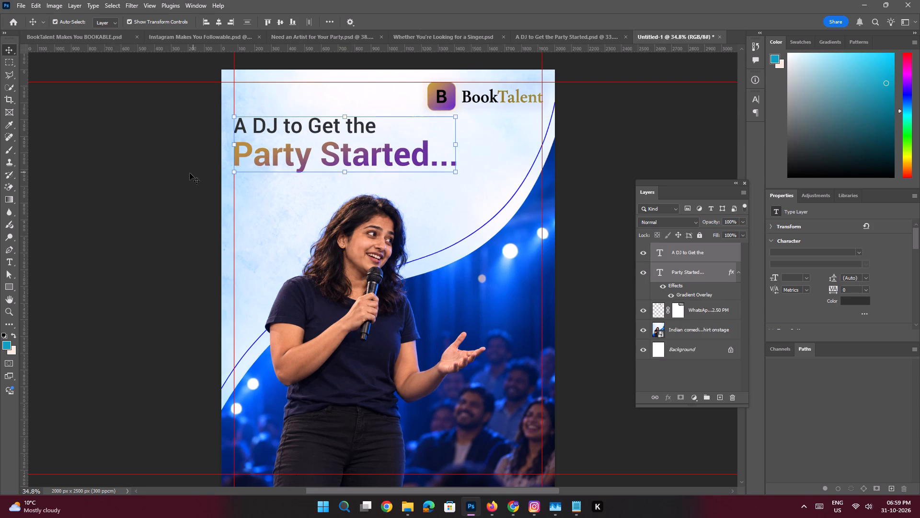
click(190, 173)
Replace the first headline line with "A Comedian to Keep", copied from the Slide 4 text in Notepad.
key(space)
key(space)
key(space)
click(395, 177)
click(575, 507)
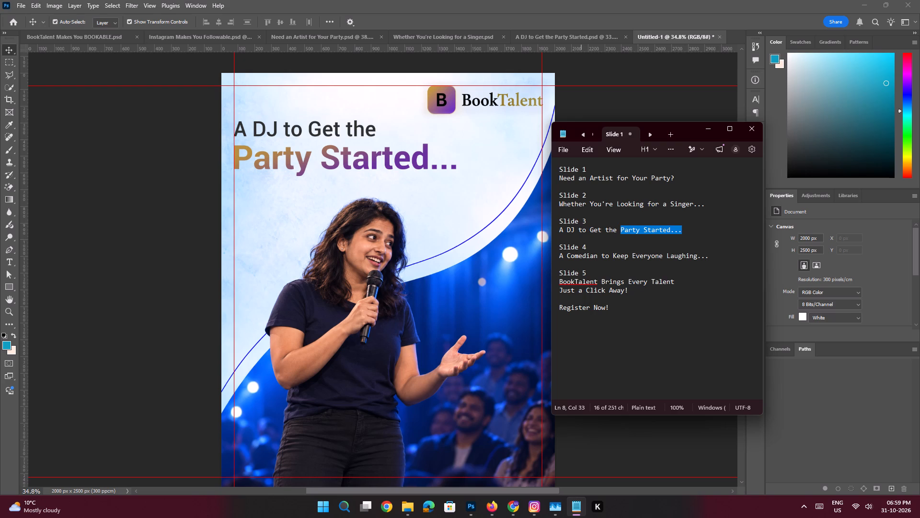
drag(629, 258, 543, 255)
key(ctrl+c)
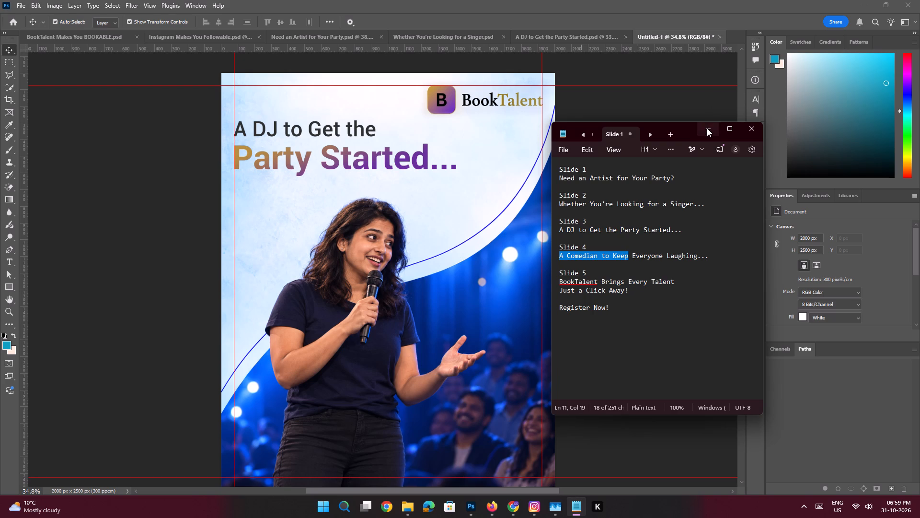
click(707, 128)
double_click(285, 126)
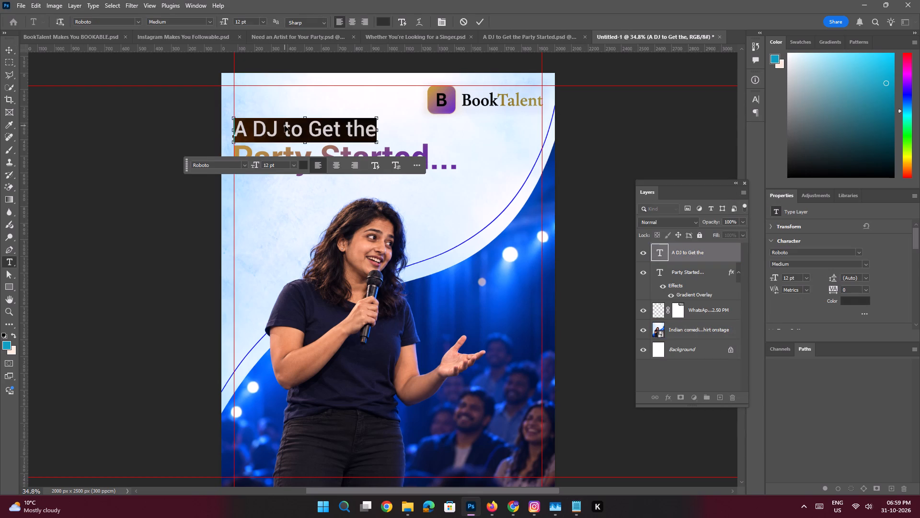
key(ctrl+v)
key(Return)
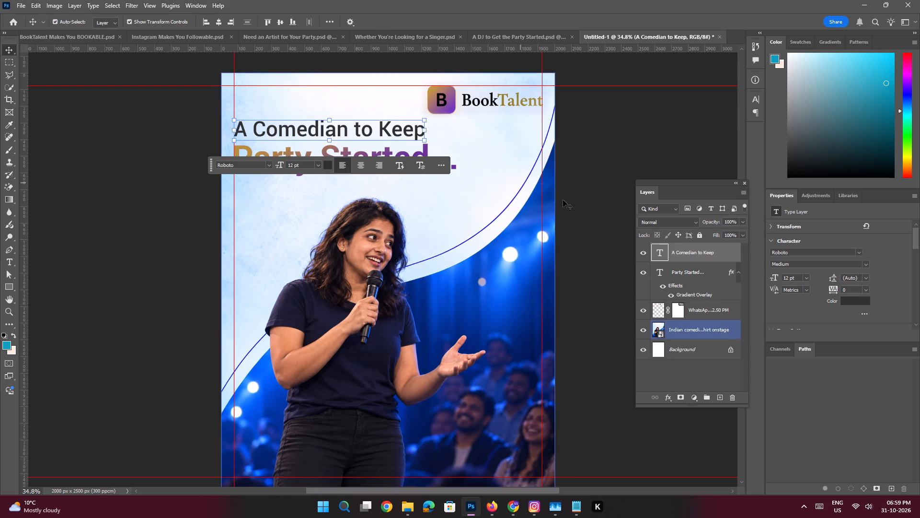
Replace the gradient headline line with "Everyone Laughing...", copied from the Slide 4 text in Notepad.
click(581, 510)
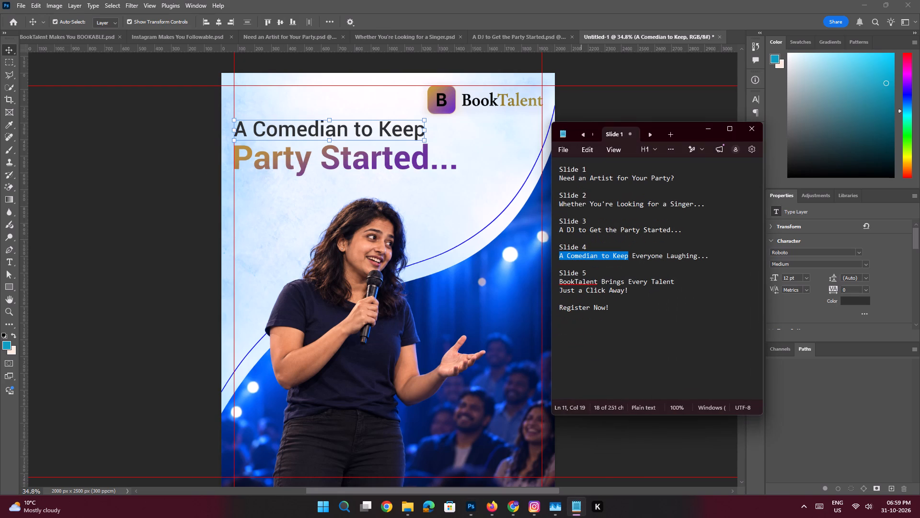
drag(713, 258, 637, 258)
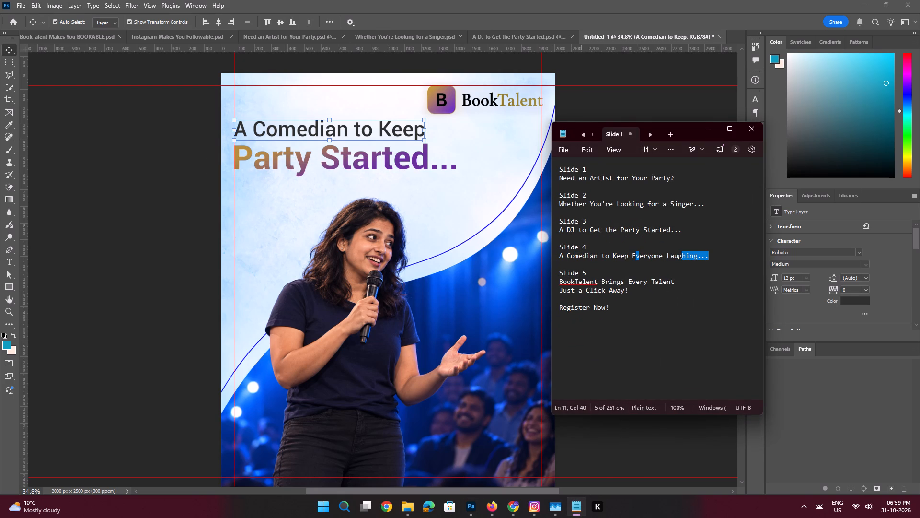
drag(637, 258, 633, 257)
key(ctrl+c)
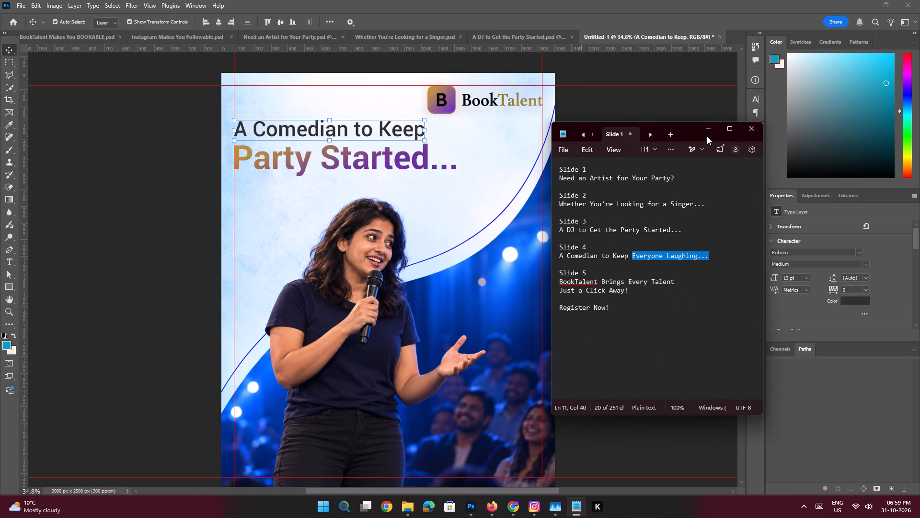
click(707, 130)
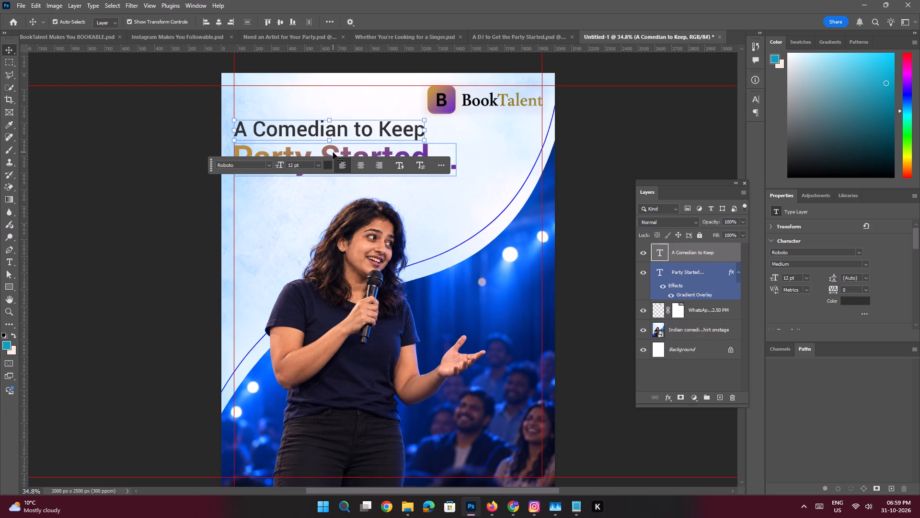
click(330, 153)
double_click(328, 155)
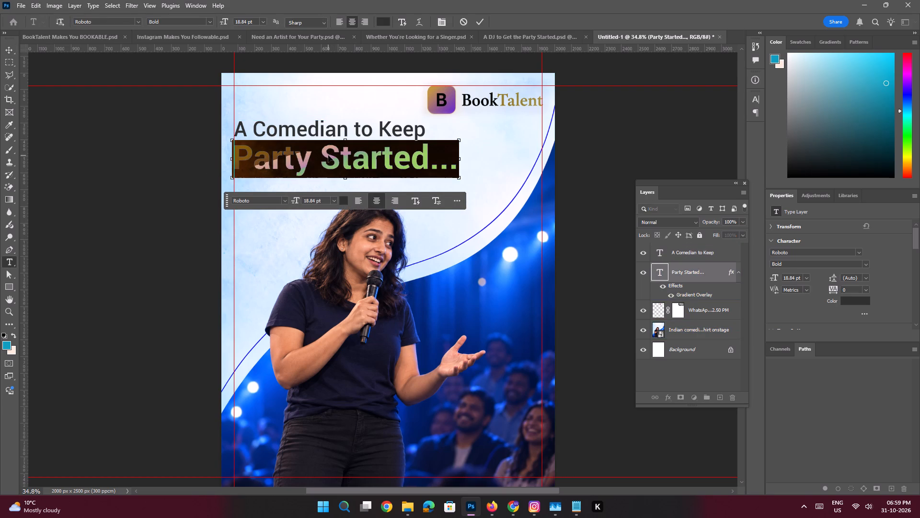
key(ctrl+v)
key(Return)
Position the "Everyone Laughing..." line just below "A Comedian to Keep", with its left edge on the left margin guide.
shift+drag(328, 155, 379, 162)
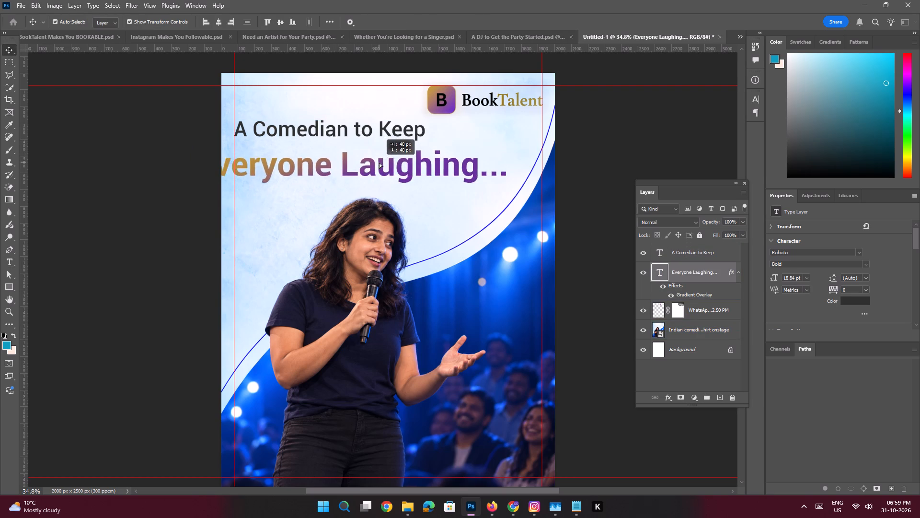
shift+drag(379, 162, 370, 157)
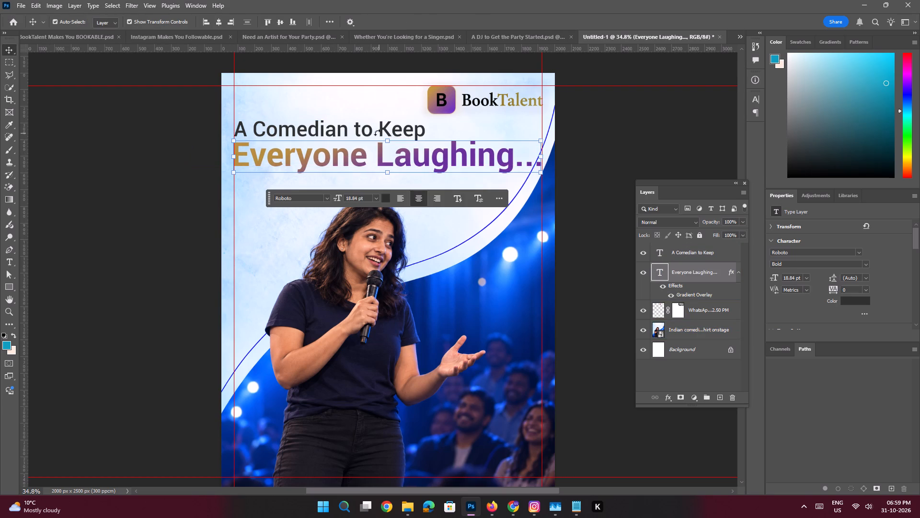
key(shift+Down)
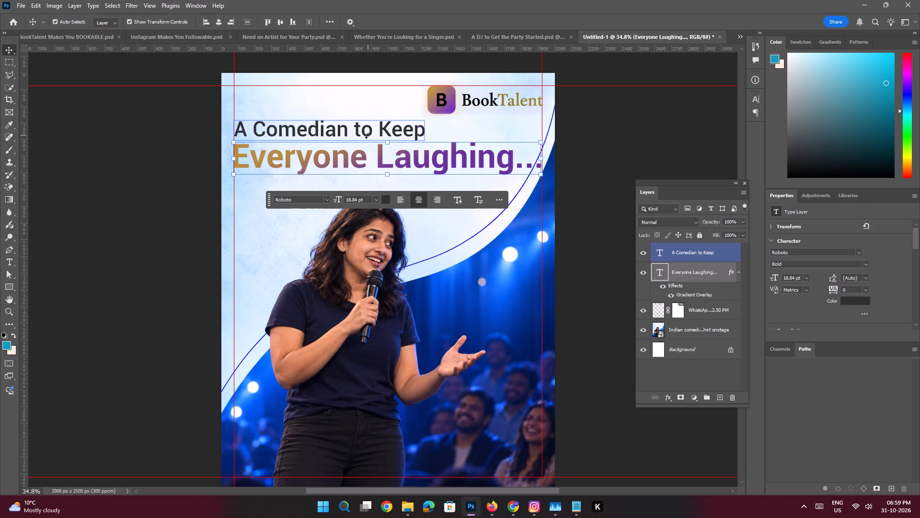
key(shift+Down)
key(Right)
key(Right)
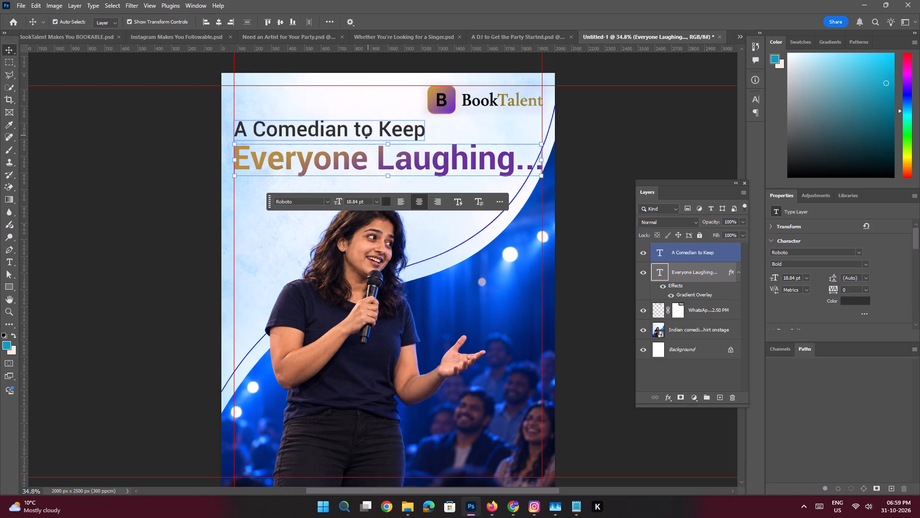
Scale both headline lines together to about 84.75%, keeping them on the left margin guide, and move them down slightly.
shift+click(350, 129)
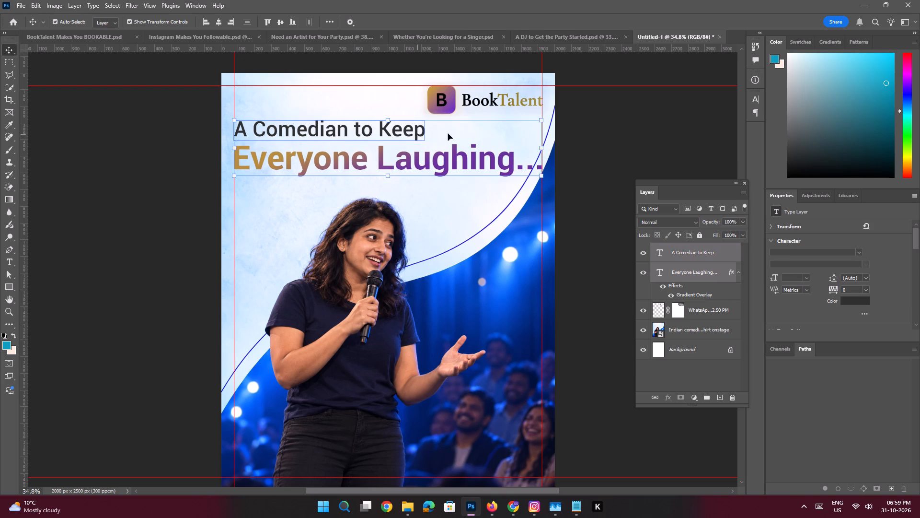
drag(542, 177, 507, 174)
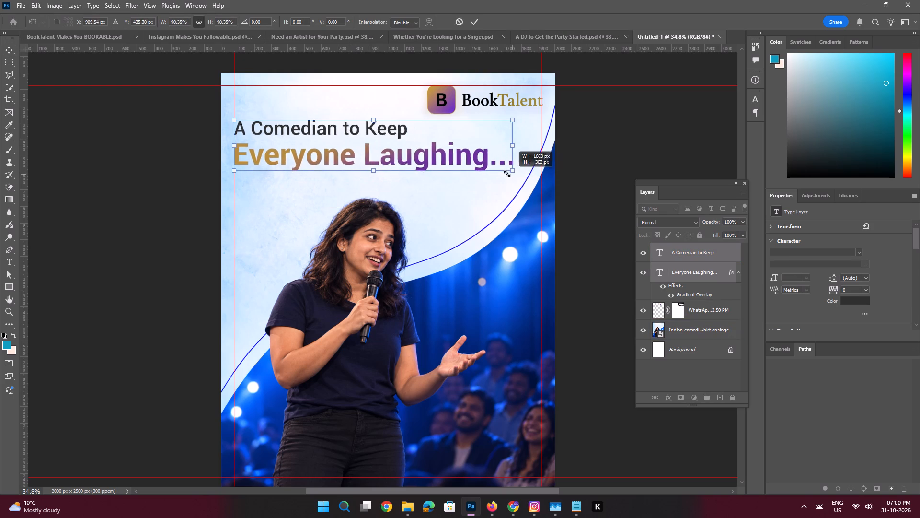
drag(507, 174, 494, 174)
drag(411, 157, 410, 163)
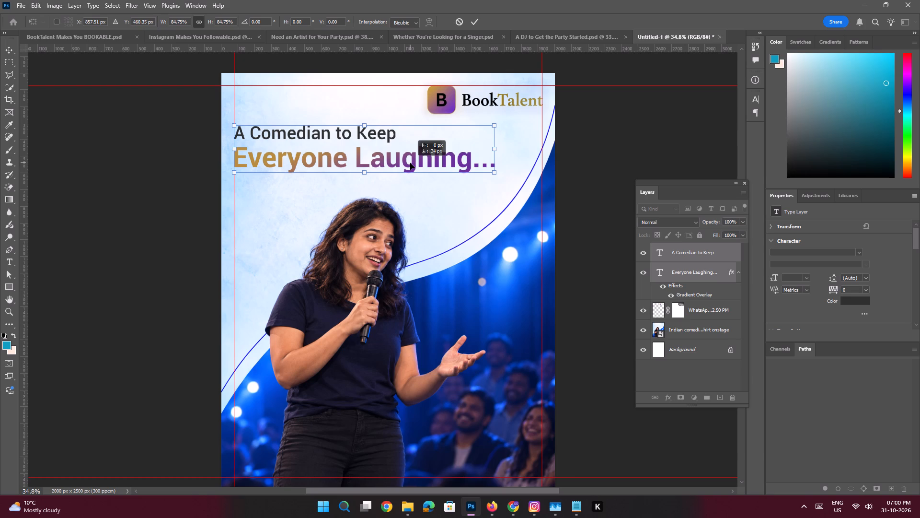
drag(410, 163, 410, 164)
key(Return)
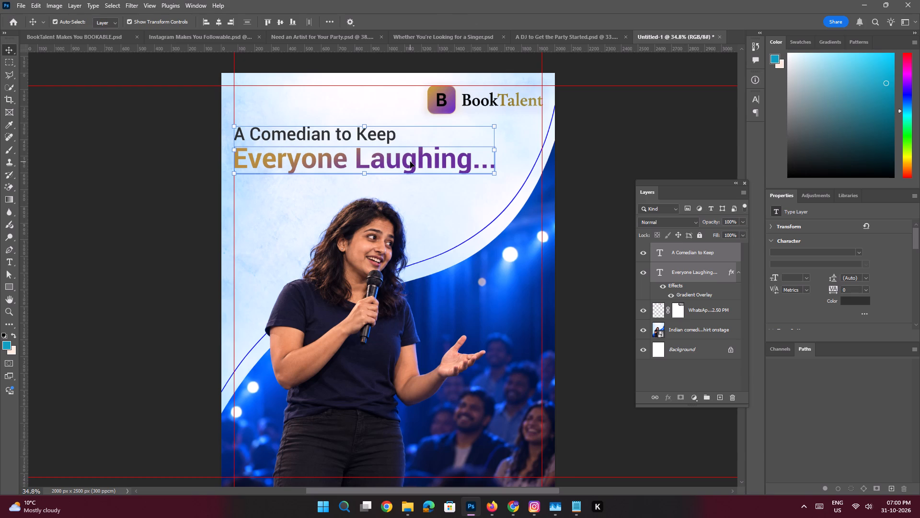
Save the document as a PSD named "A Comedian to Keep" in the Book Talent folder, copying the name from the Notepad text.
key(space)
key(space)
key(space)
key(space)
key(space)
key(space)
drag(471, 156, 465, 156)
click(579, 507)
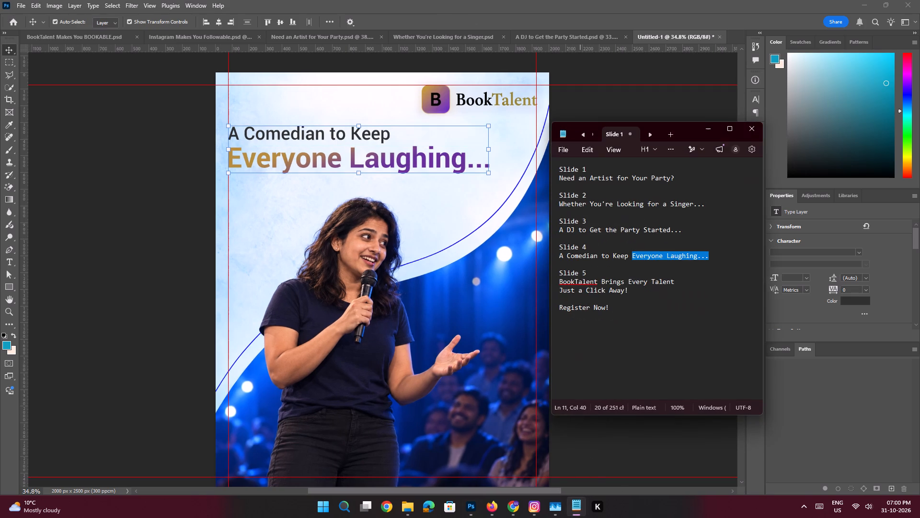
scroll(648, 270, down, 3)
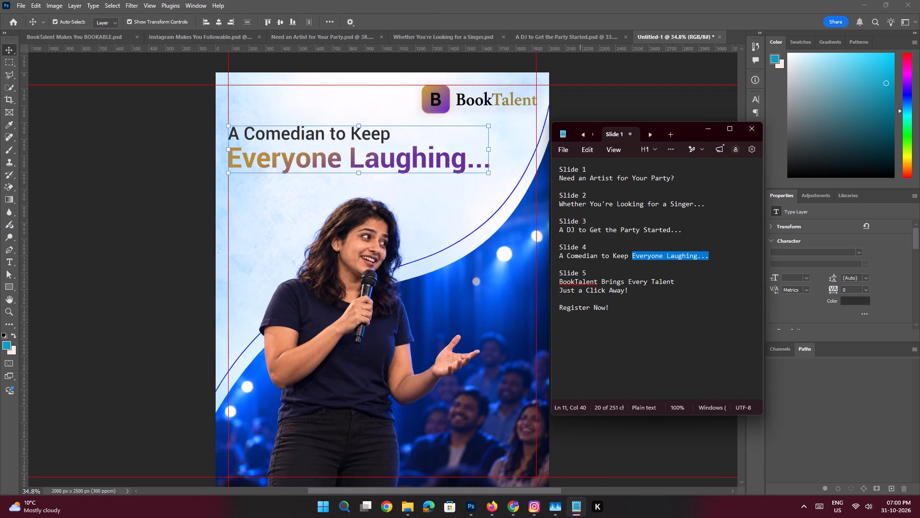
click(621, 273)
drag(630, 258, 529, 257)
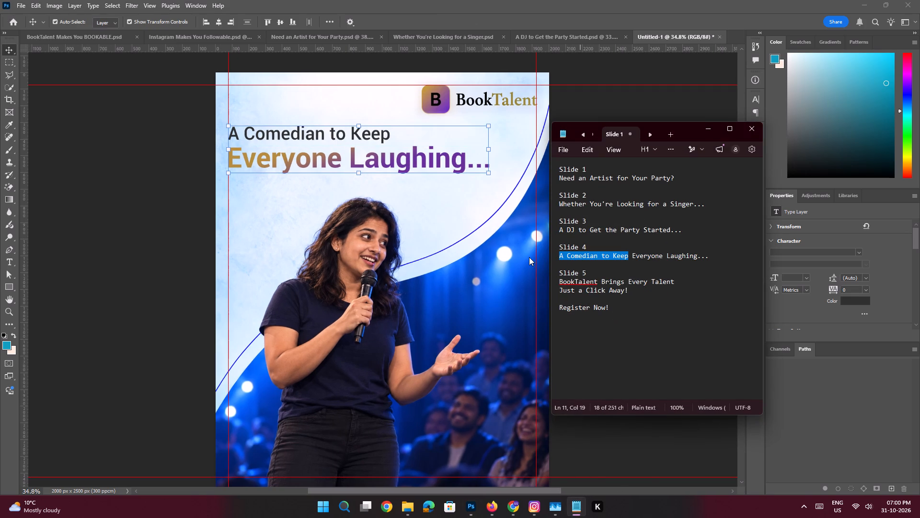
key(ctrl+c)
click(709, 130)
key(ctrl+s)
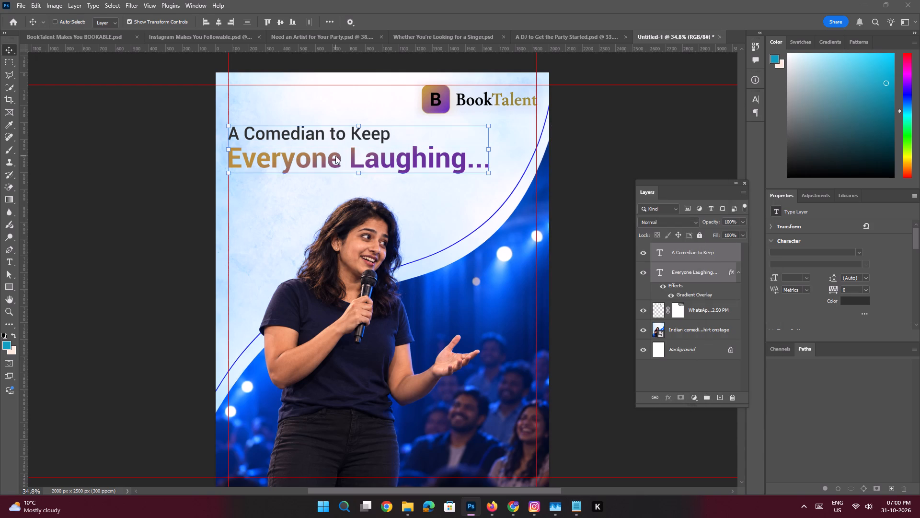
key(ctrl+v)
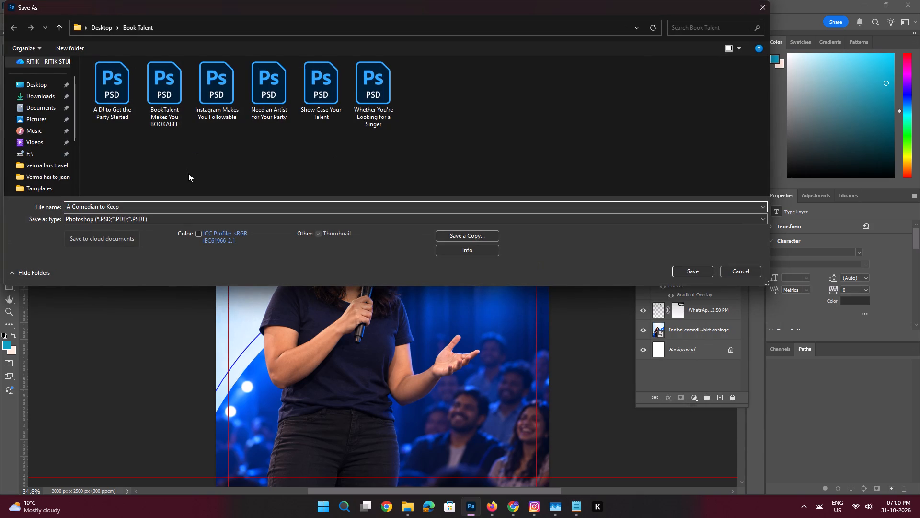
key(Return)
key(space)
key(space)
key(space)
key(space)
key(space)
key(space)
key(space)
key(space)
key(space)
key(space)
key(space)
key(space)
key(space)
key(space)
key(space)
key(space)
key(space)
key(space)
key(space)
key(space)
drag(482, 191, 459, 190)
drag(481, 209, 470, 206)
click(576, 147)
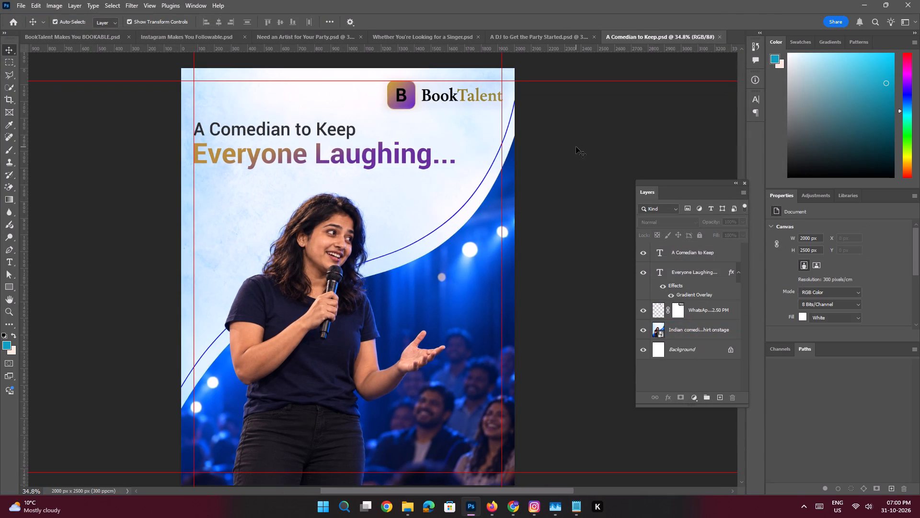
Create a new 2000 x 2500 px RGB document at 300 pixels/cm with a white background.
key(ctrl+n)
double_click(241, 188)
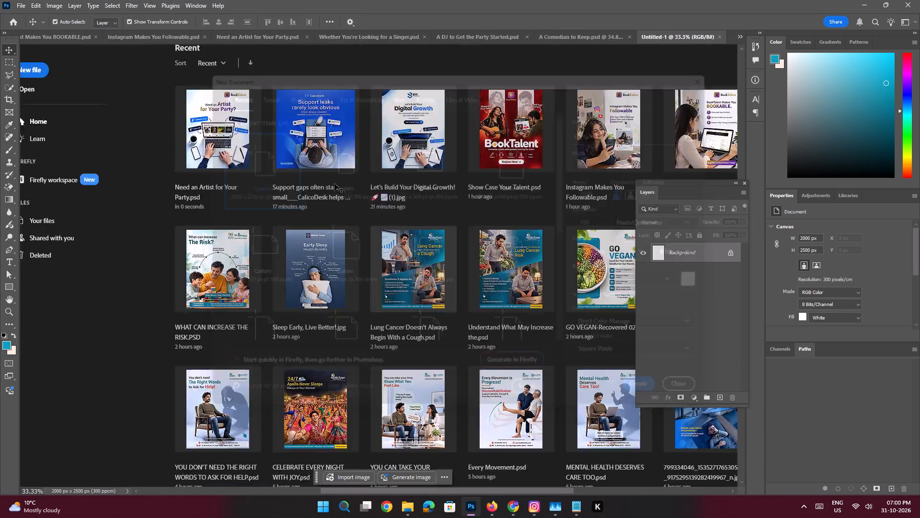
key(space)
ctrl+drag(359, 226, 350, 224)
click(153, 8)
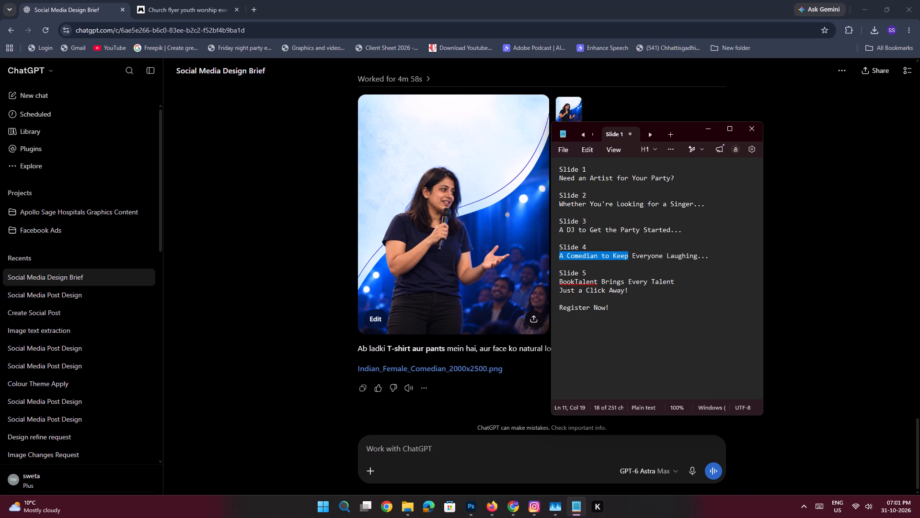
click(710, 131)
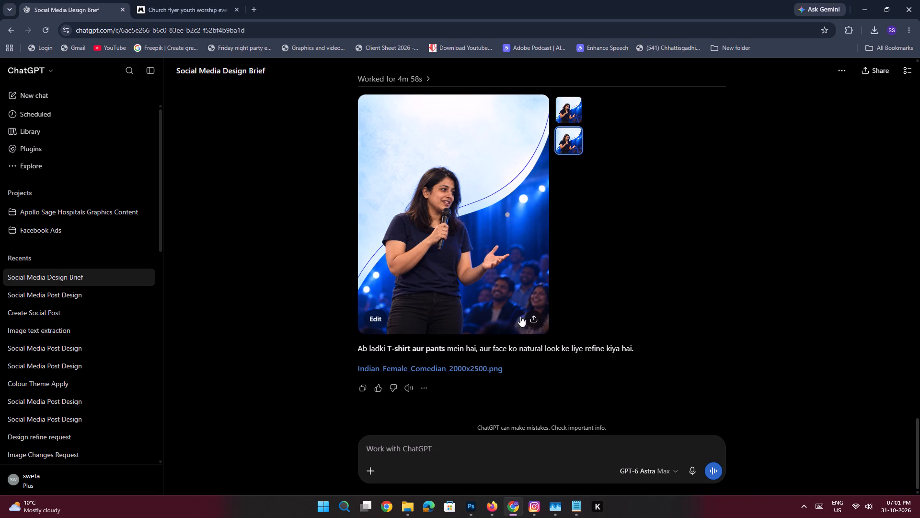
Switch to Photoshop and review the blank new document and the comedian, DJ and singer slides.
click(470, 503)
key(space)
key(space)
key(space)
key(space)
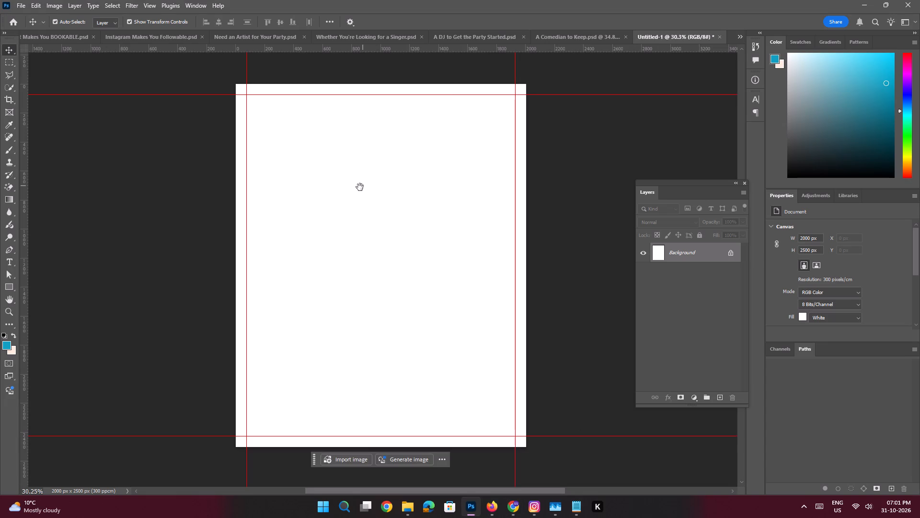
drag(360, 188, 373, 184)
click(561, 40)
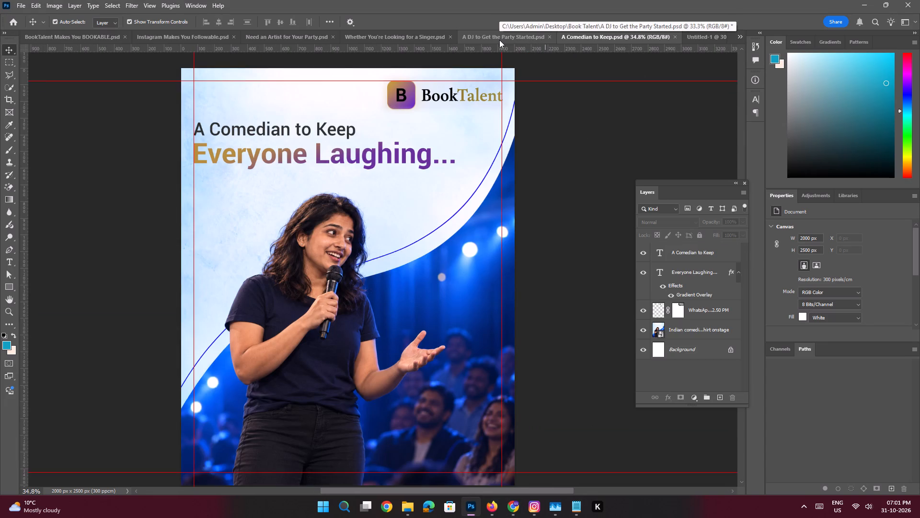
click(499, 40)
click(419, 41)
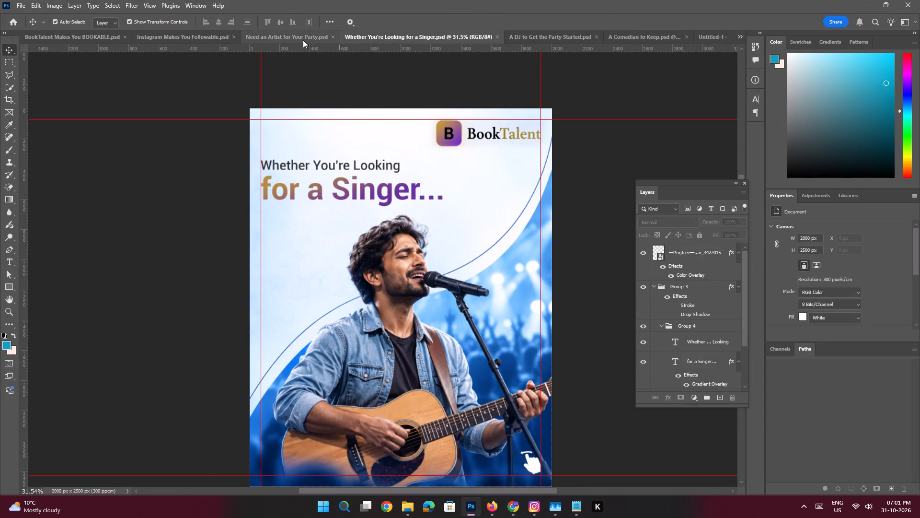
Save the "Need an Artist for Your Party" slide document.
click(303, 40)
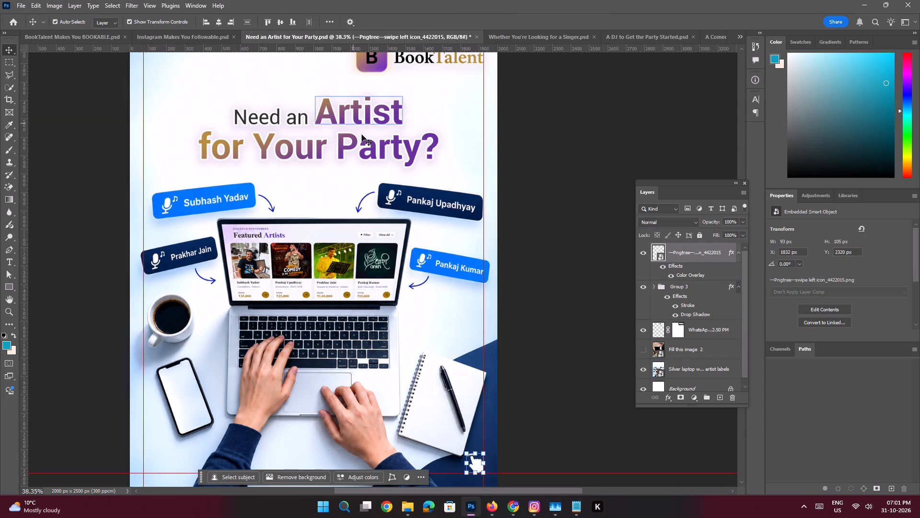
key(space)
key(space)
key(space)
key(space)
drag(426, 137, 426, 142)
key(ctrl+s)
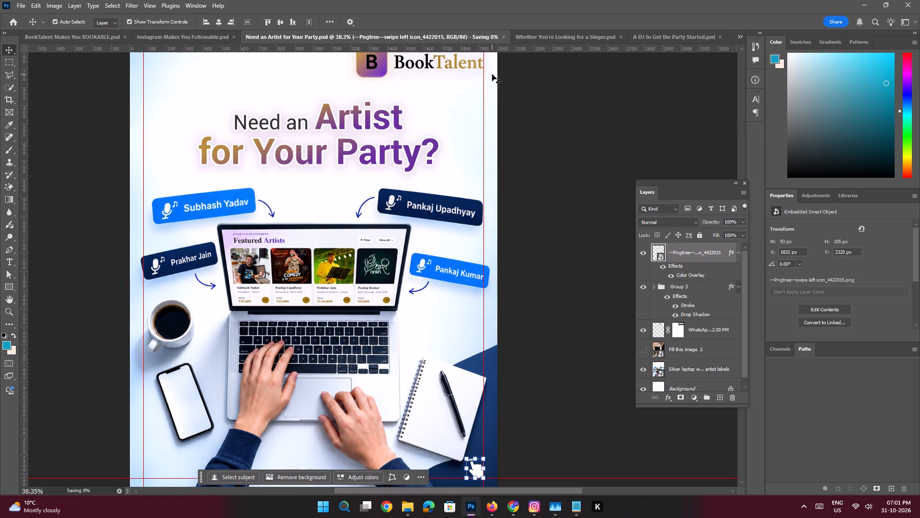
Save the "A DJ to Get the Party Started" and "A Comedian to Keep" slide documents.
click(523, 44)
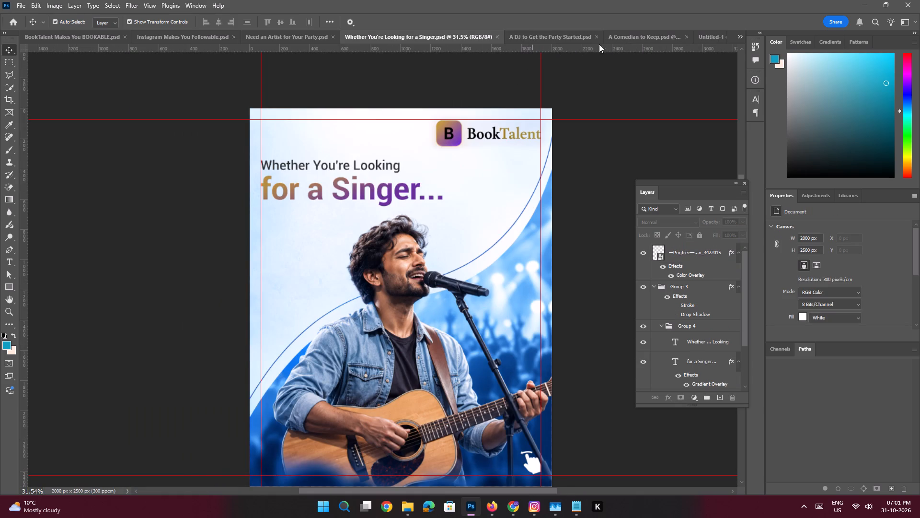
click(566, 41)
key(ctrl+s)
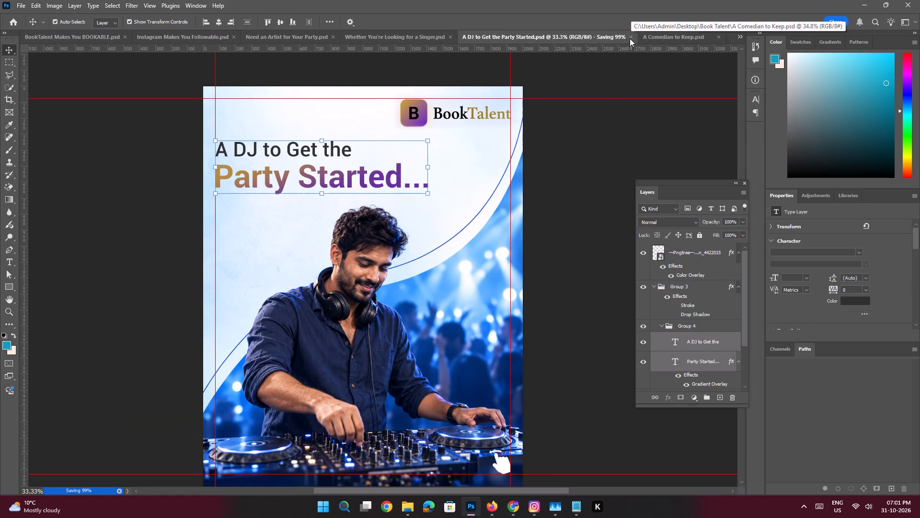
click(630, 38)
key(ctrl+s)
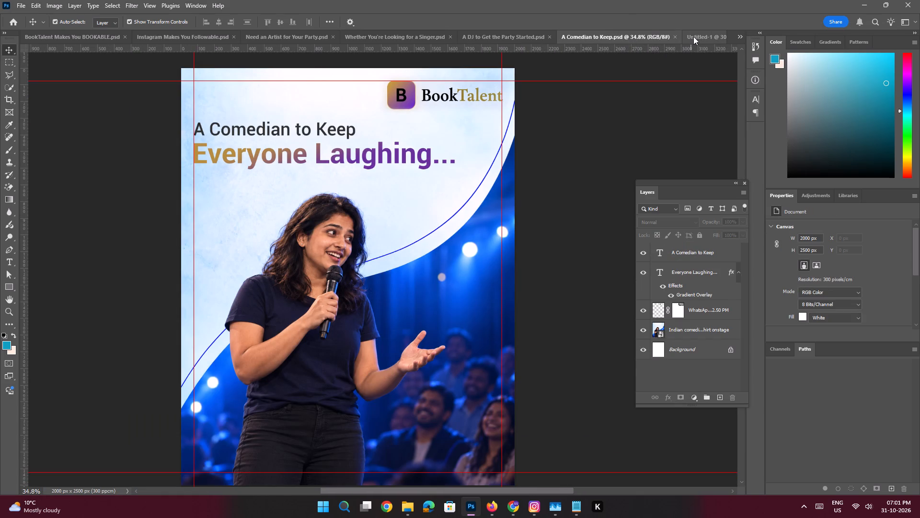
click(695, 36)
key(space)
key(space)
key(space)
key(space)
key(space)
key(space)
click(416, 196)
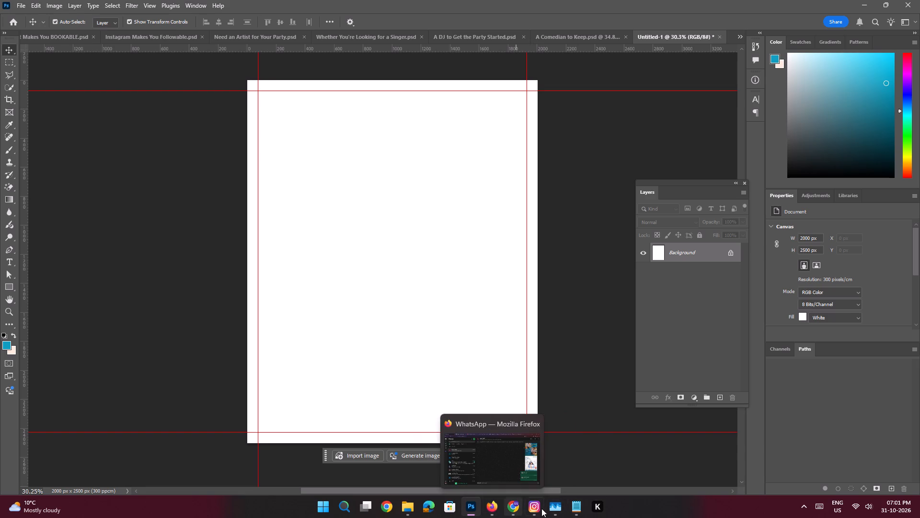
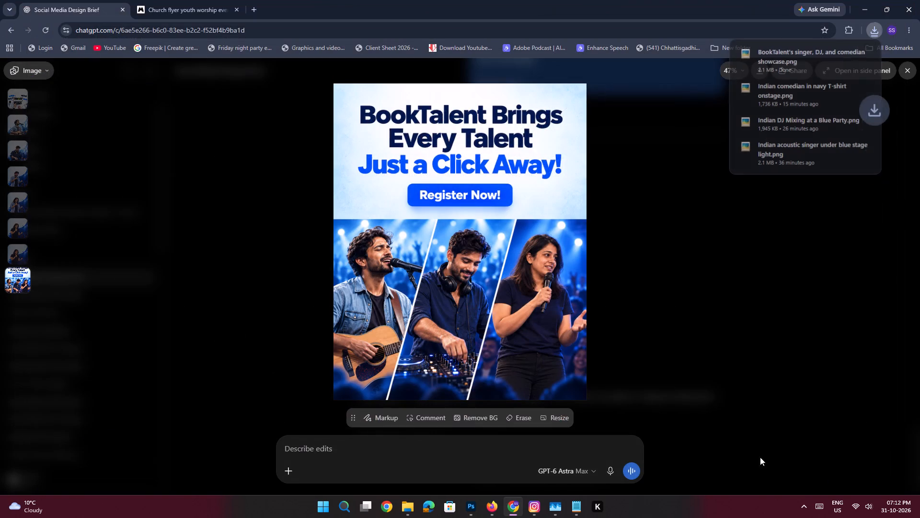
Switch to Photoshop and copy the BookTalent logo layer from A Comedian to Keep.psd into the blank Untitled-1 document.
click(474, 508)
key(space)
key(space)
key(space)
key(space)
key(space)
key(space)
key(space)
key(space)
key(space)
drag(495, 256, 499, 253)
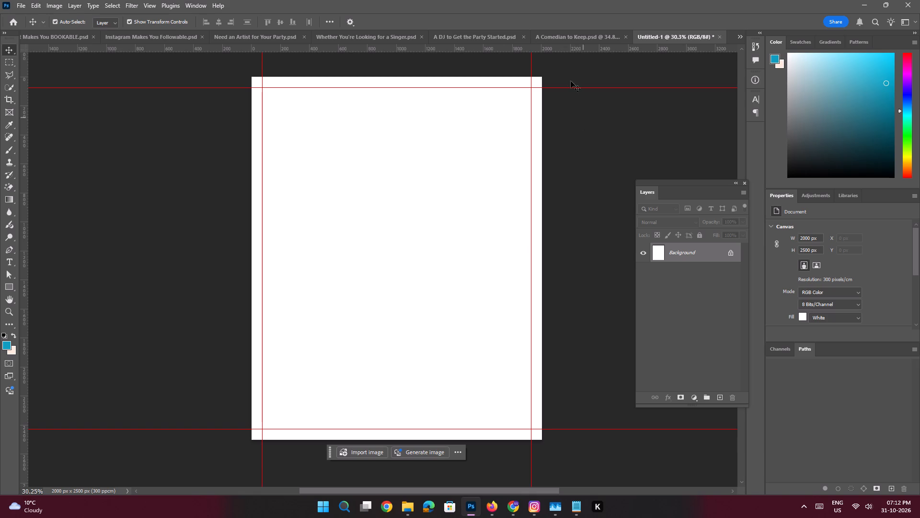
click(544, 35)
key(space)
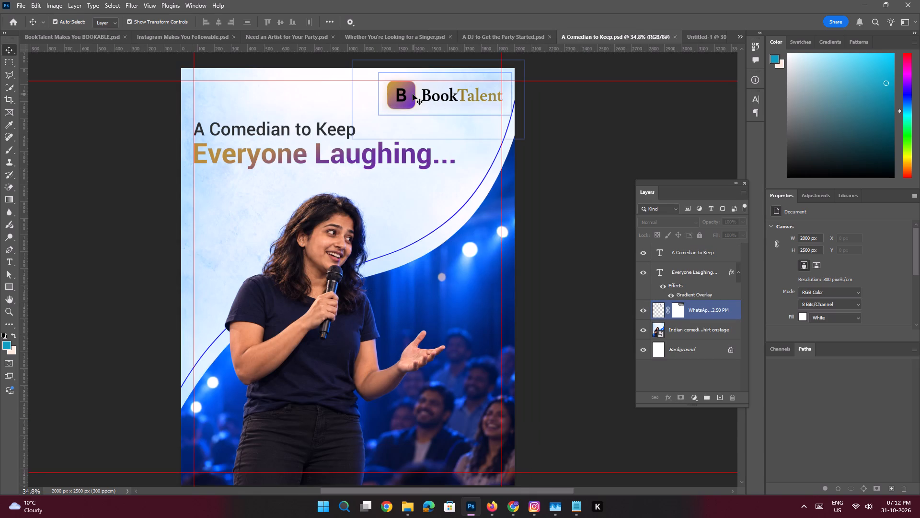
click(413, 94)
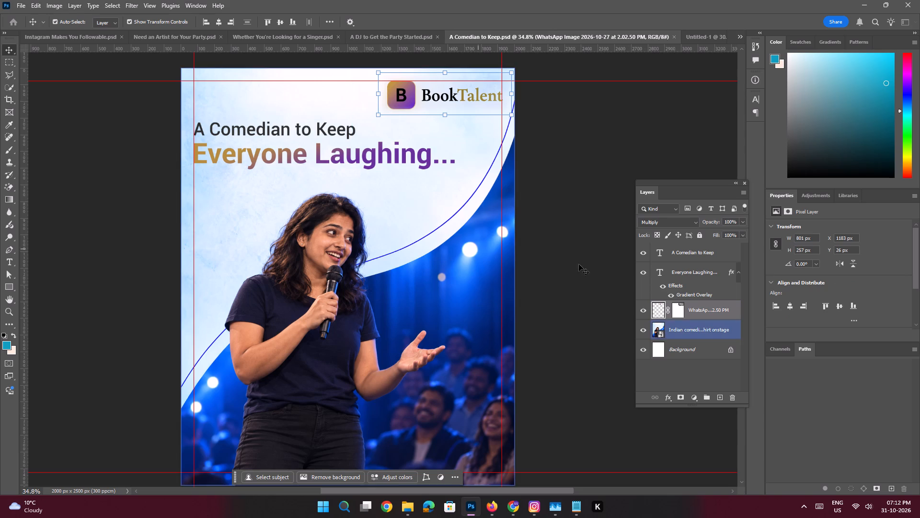
drag(697, 309, 700, 37)
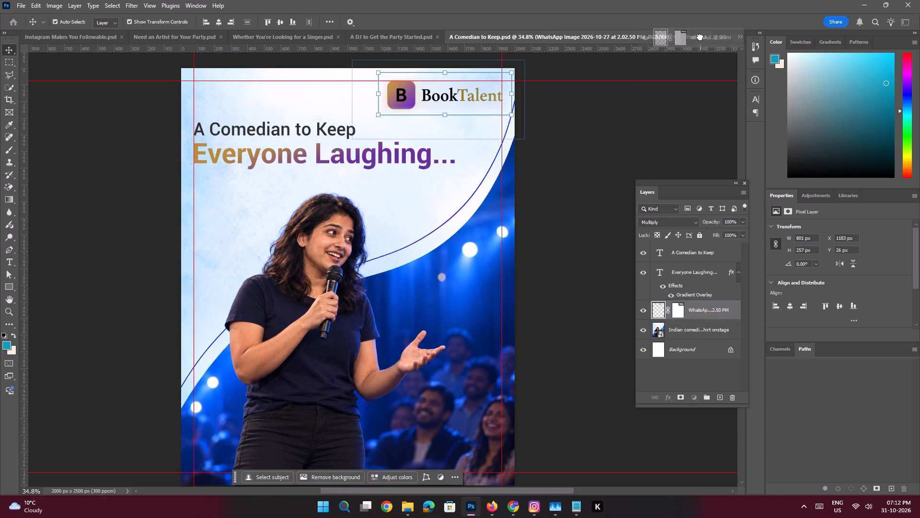
drag(700, 37, 491, 105)
Align the BookTalent logo with the canvas's top and right margin guides, at X 1177 px and Y 25 px.
key(ctrl+space)
key(ctrl+space)
key(ctrl+space)
key(ctrl+space)
key(ctrl+space)
key(ctrl+space)
key(ctrl+space)
key(ctrl+space)
key(ctrl+space)
key(ctrl+space)
key(ctrl+space)
key(ctrl+space)
key(ctrl+space)
ctrl+drag(500, 102, 501, 106)
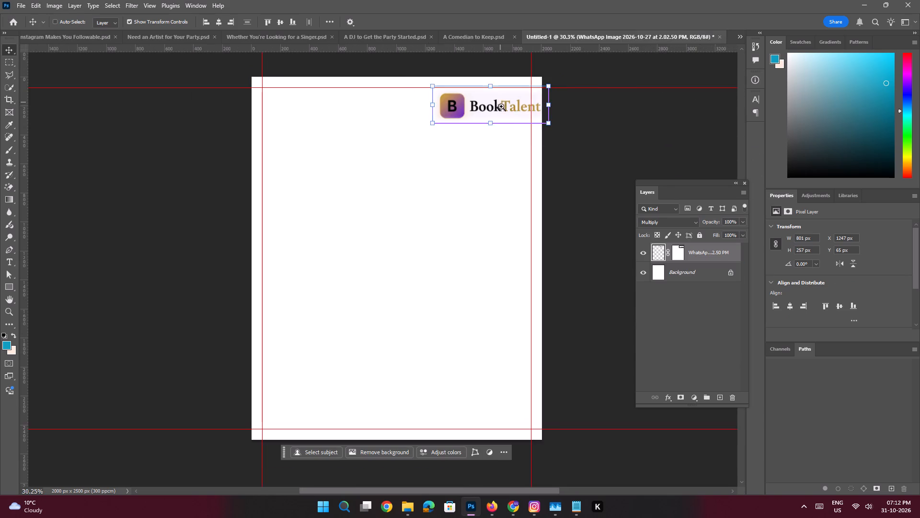
ctrl+drag(501, 106, 523, 183)
drag(529, 128, 498, 177)
ctrl+drag(468, 151, 482, 170)
drag(483, 162, 457, 155)
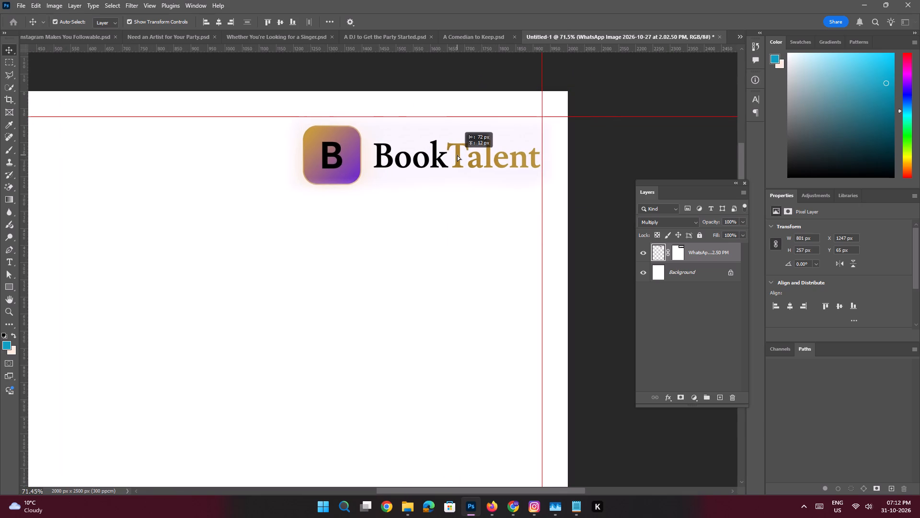
drag(457, 155, 457, 154)
key(shift+Up)
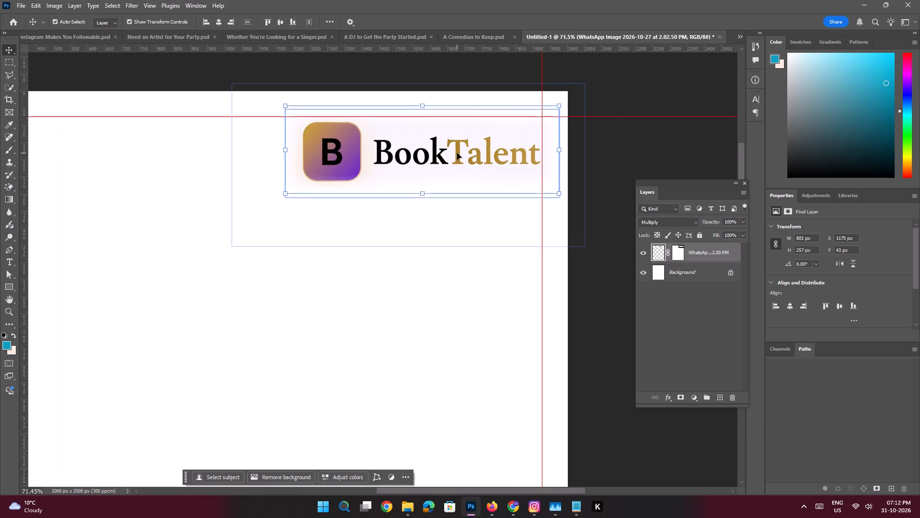
key(shift+Up)
key(shift+Up)
key(shift+Down)
key(shift+Up)
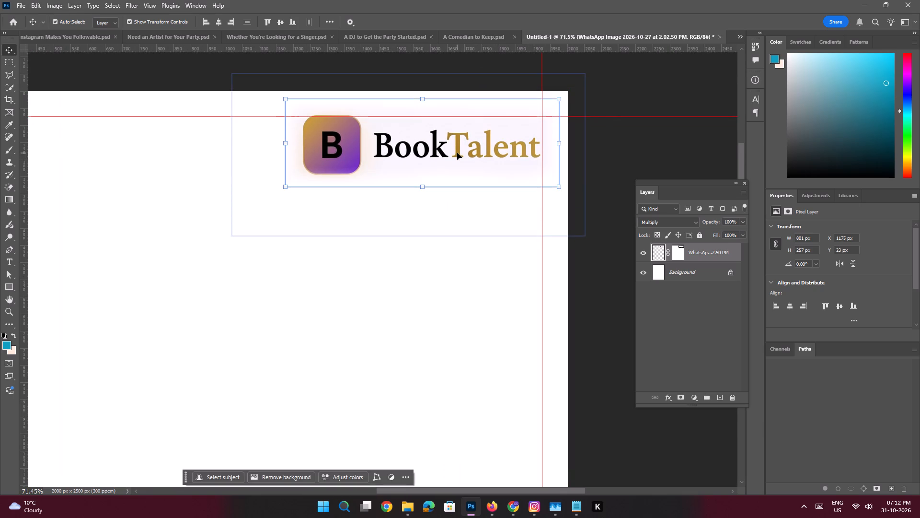
key(Right)
key(Right)
key(Down)
key(Down)
Place the BookTalent singer, DJ and comedian showcase image from the Downloads folder into the poster, filling the 2000 x 2500 px canvas.
key(ctrl+0)
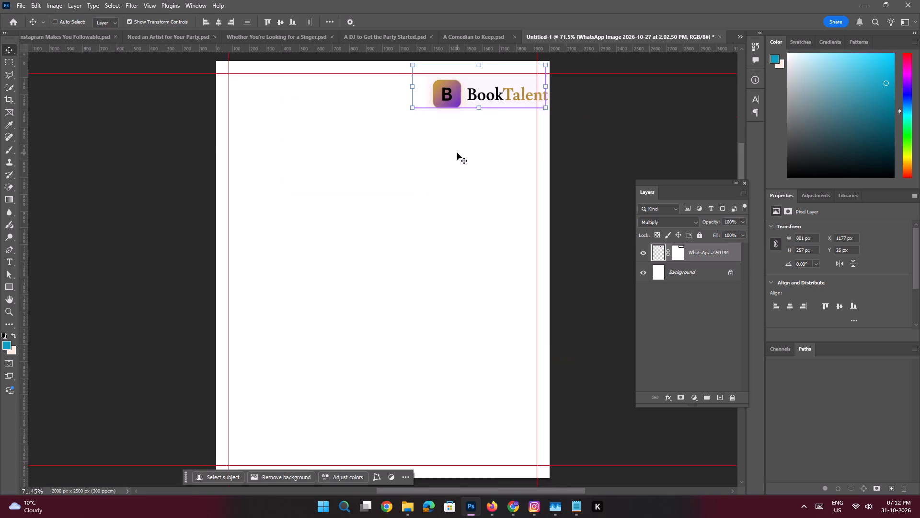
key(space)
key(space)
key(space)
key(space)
drag(435, 170, 437, 163)
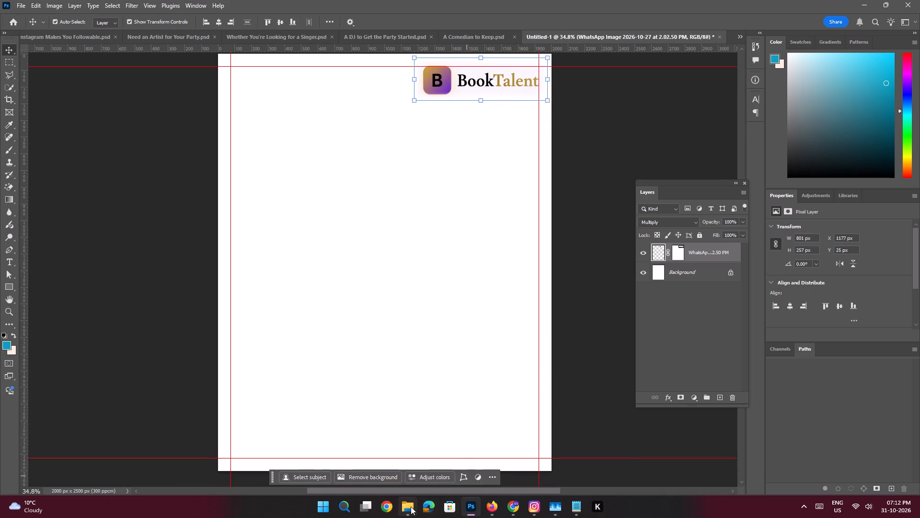
click(391, 467)
click(35, 125)
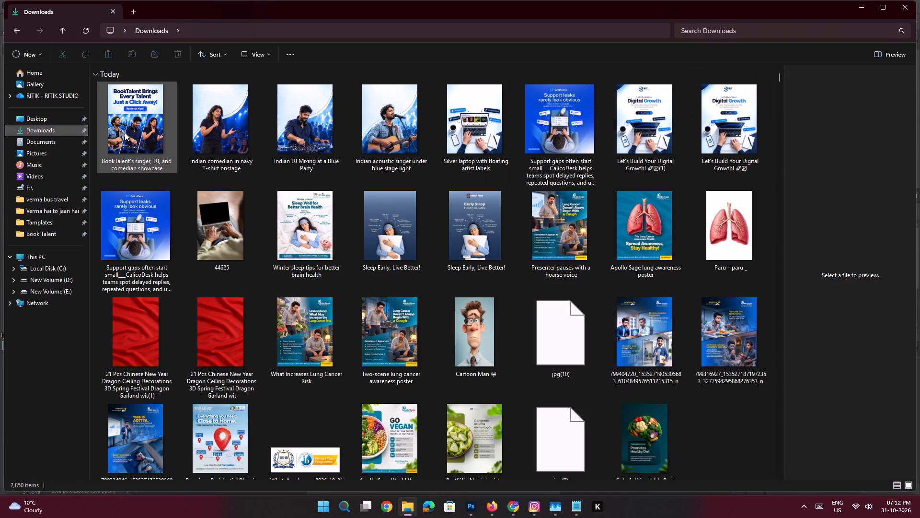
click(125, 133)
drag(125, 141, 472, 470)
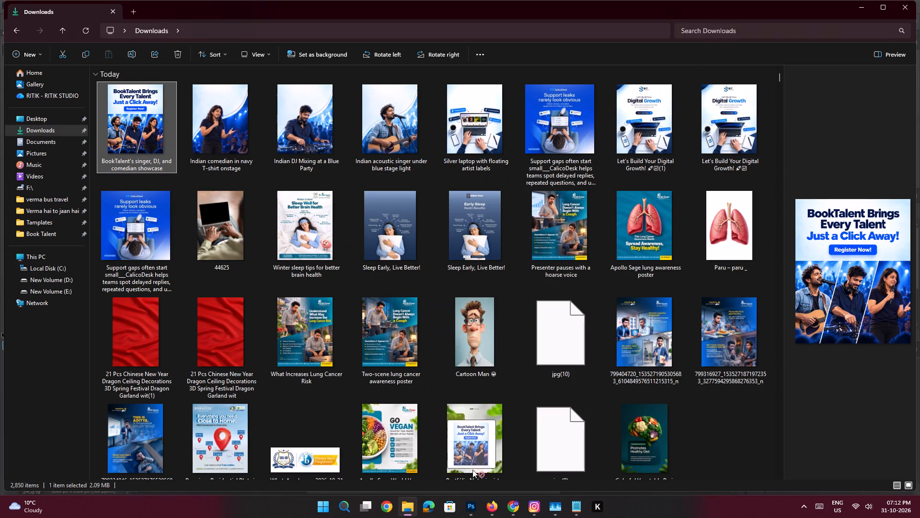
drag(472, 470, 370, 282)
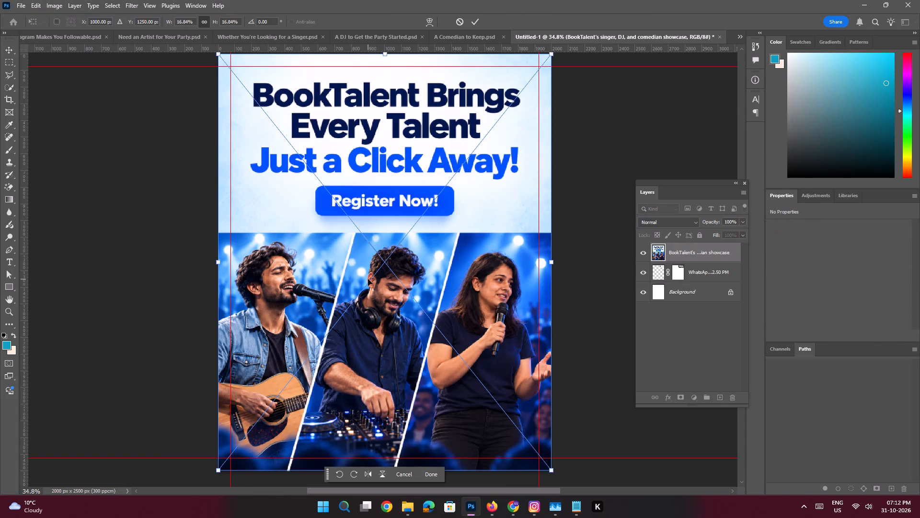
key(Return)
key(Return)
Rasterize the placed showcase image layer.
key(space)
key(space)
key(space)
key(space)
key(space)
key(space)
key(space)
key(space)
key(space)
key(space)
key(space)
key(space)
drag(441, 182, 430, 222)
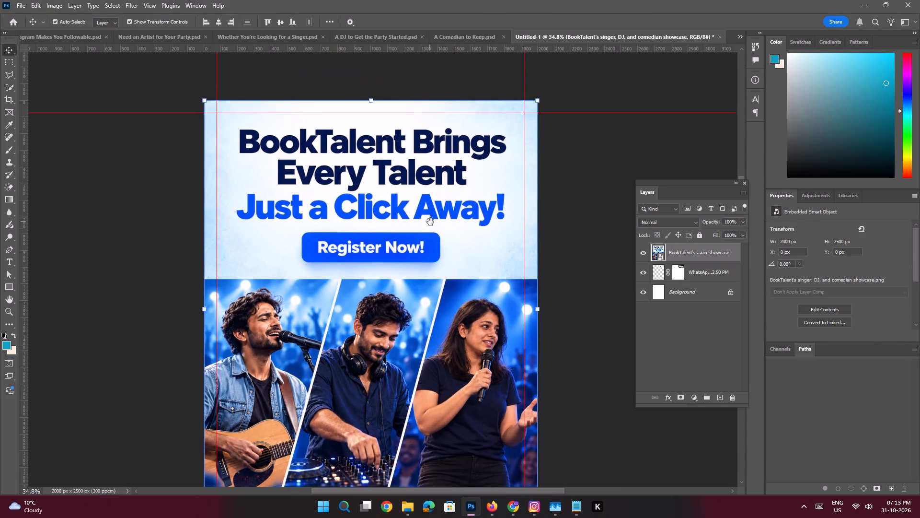
ctrl+drag(433, 179, 445, 202)
ctrl+click(462, 222)
drag(411, 234, 416, 234)
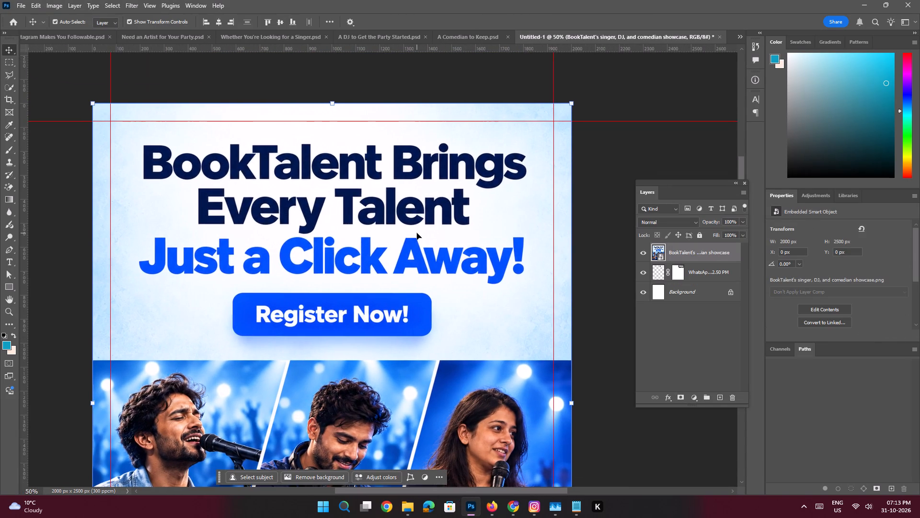
key(e)
click(414, 231)
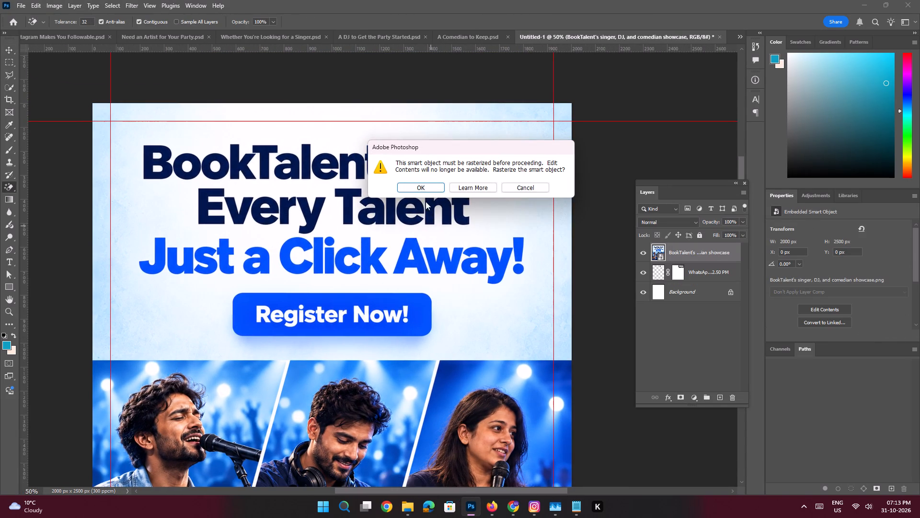
click(424, 189)
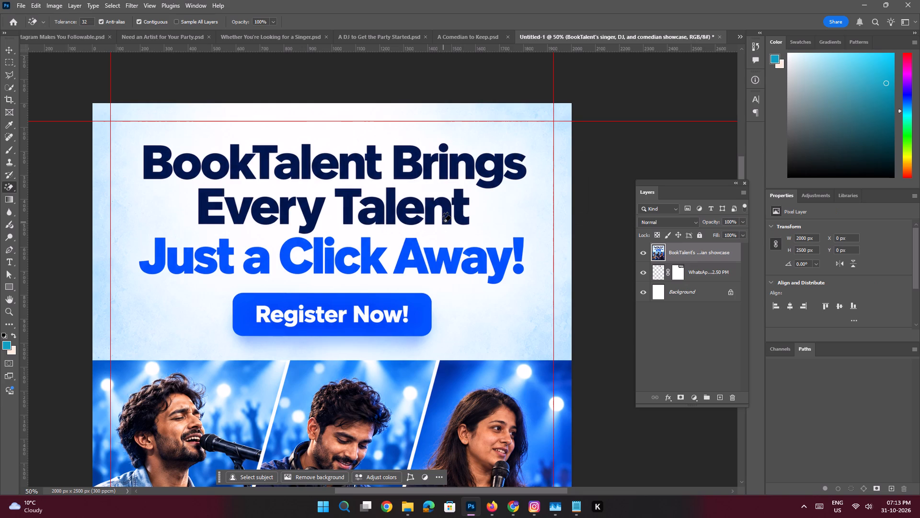
Lasso around the baked-in headline and Register Now! button, and clear them with Generative Fill using the prompt "Remove this".
click(9, 75)
click(139, 137)
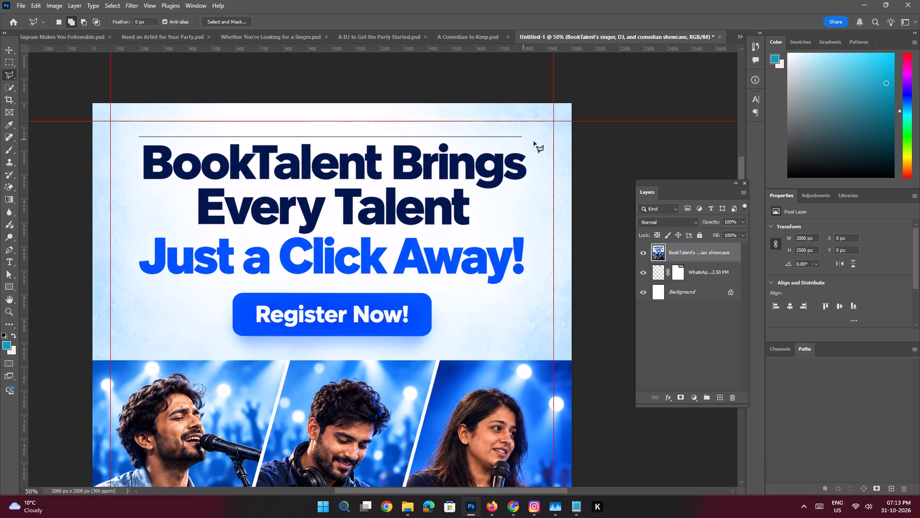
shift+click(535, 141)
drag(532, 191, 532, 196)
click(538, 260)
drag(531, 286, 526, 289)
drag(503, 311, 496, 315)
drag(464, 338, 458, 340)
click(417, 353)
shift+click(227, 353)
click(184, 307)
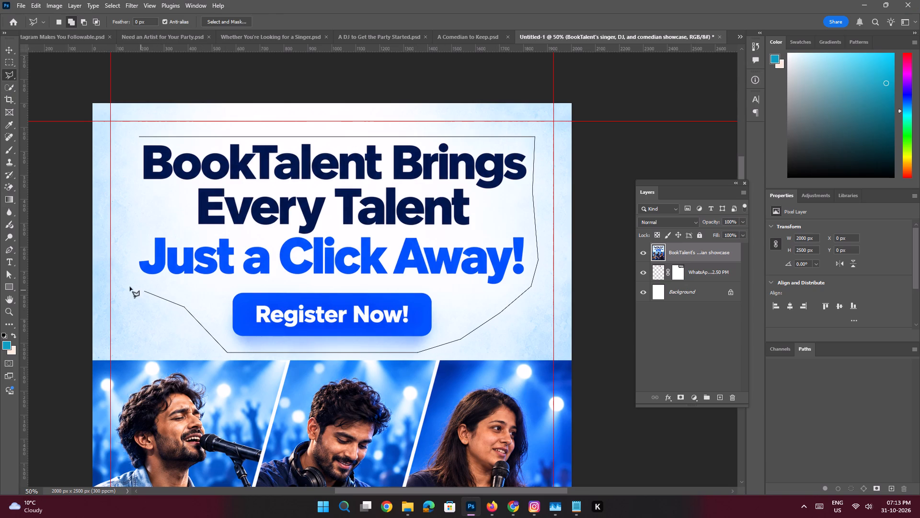
click(126, 284)
click(116, 177)
click(127, 153)
double_click(141, 135)
click(264, 367)
text(Remove this)
key(space)
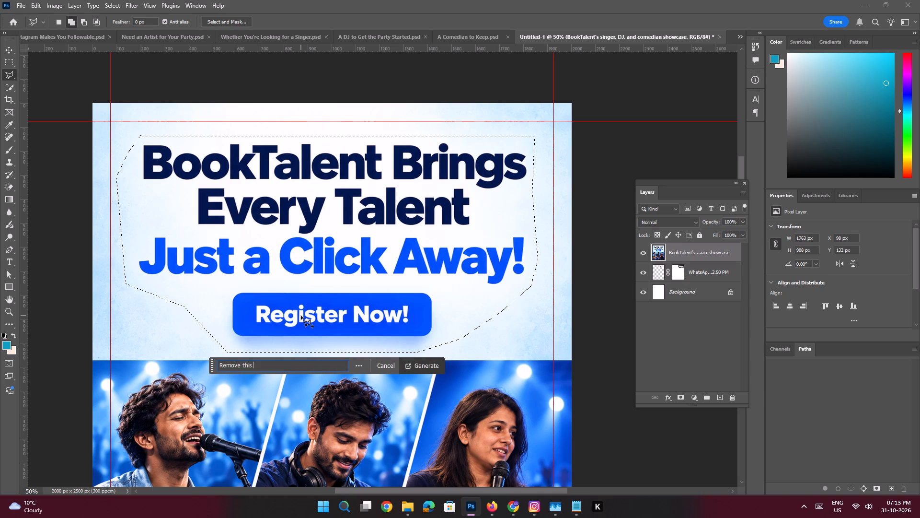
key(Return)
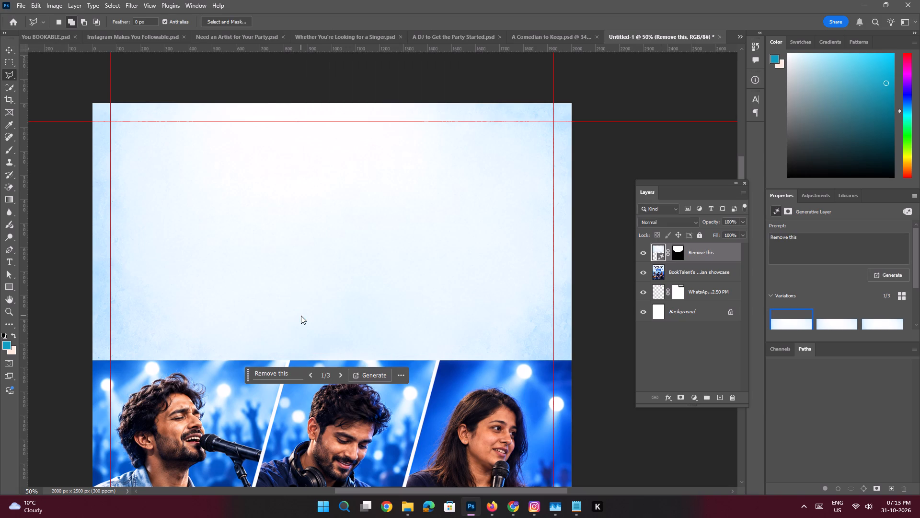
Combine the generative fill layer and the showcase image layer into one smart object.
shift+click(695, 271)
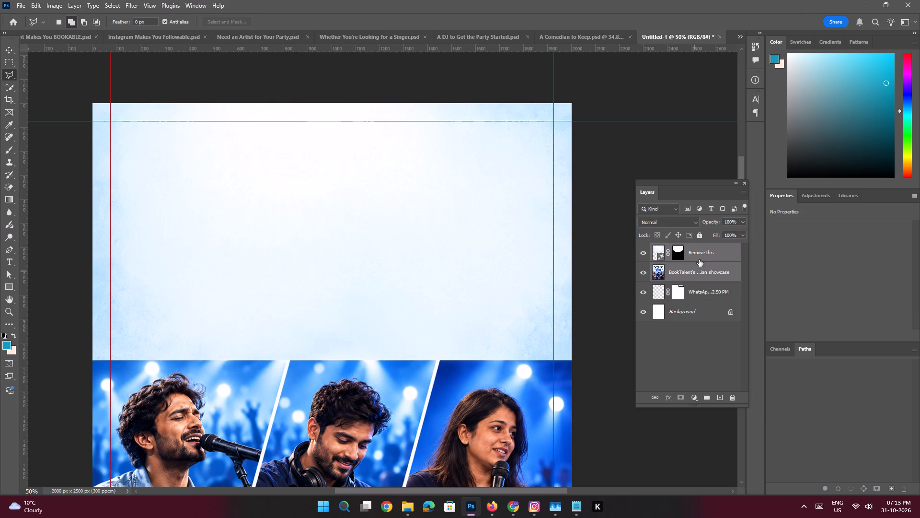
right_click(699, 259)
click(727, 203)
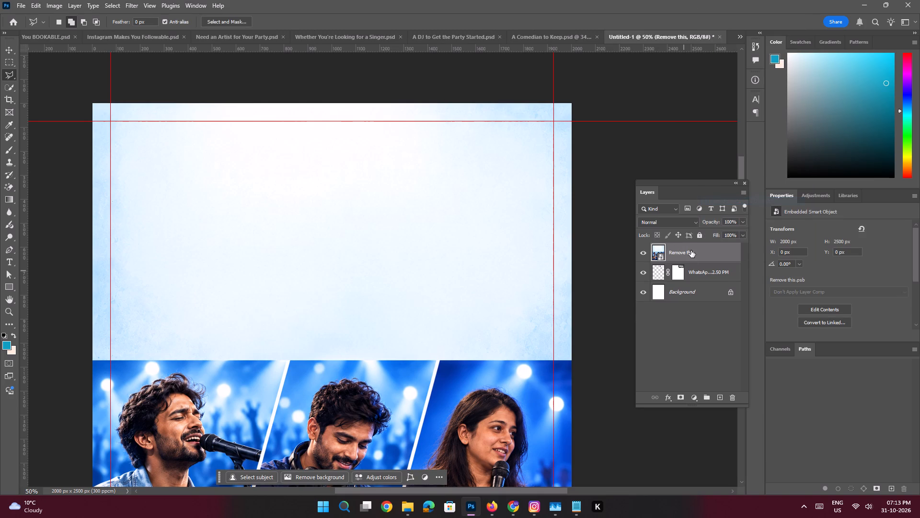
Move the combined background smart object below the BookTalent logo layer.
drag(691, 250, 693, 276)
key(space)
ctrl+drag(414, 228, 401, 223)
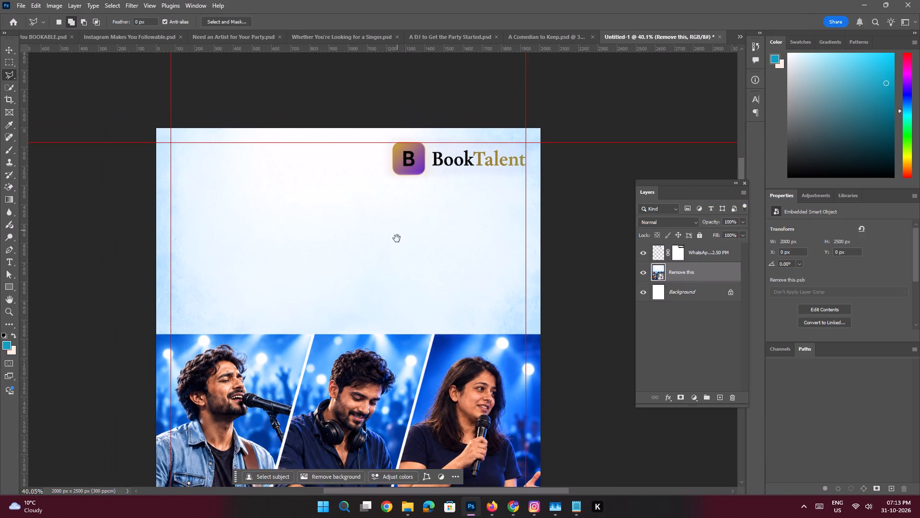
drag(397, 239, 402, 231)
drag(417, 201, 441, 84)
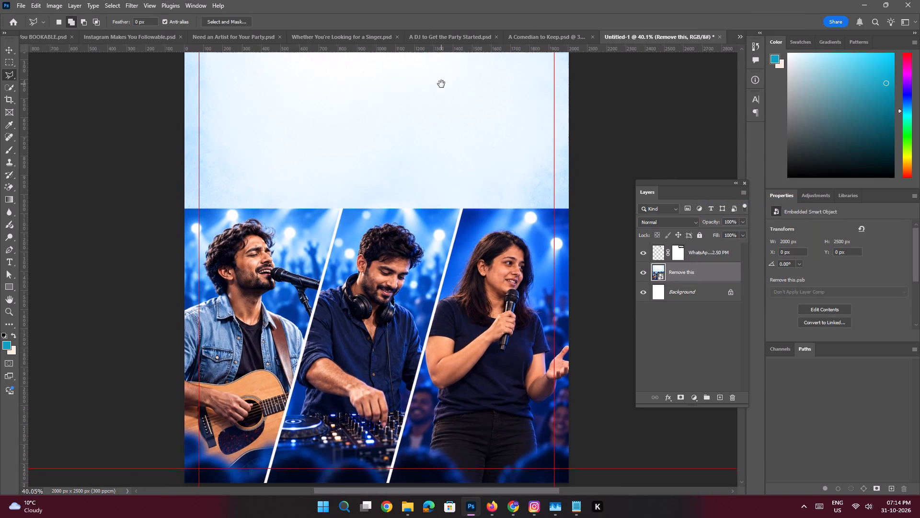
drag(441, 84, 435, 136)
drag(435, 156, 439, 168)
Save the slide as a PSD in the Book Talent folder, named "BookTalent Brings Every Talent" from the Slide 5 notes.
click(580, 500)
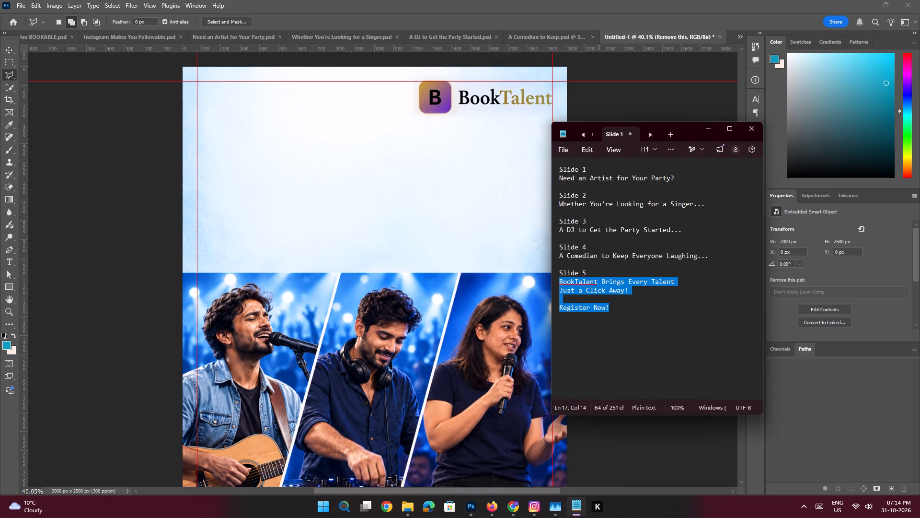
click(669, 289)
drag(679, 283, 537, 279)
key(ctrl+c)
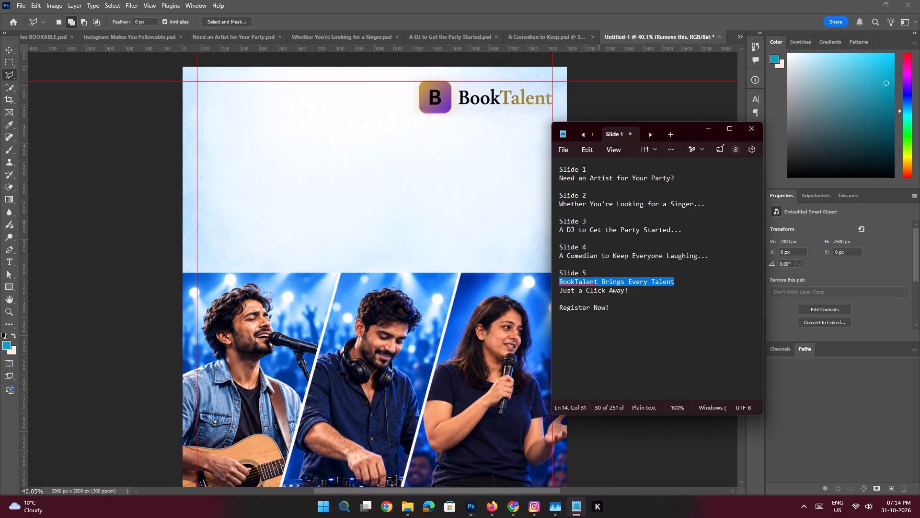
click(704, 130)
key(ctrl+s)
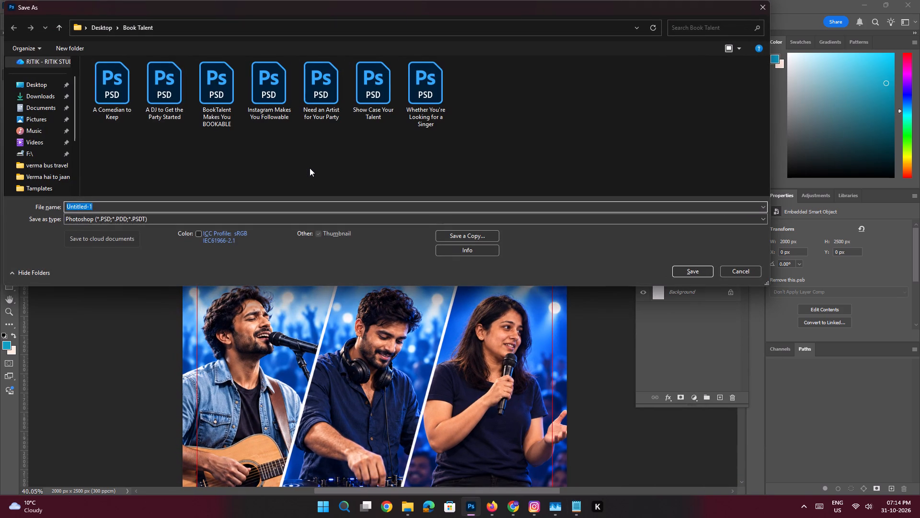
key(ctrl+v)
key(Return)
Copy the gradient "Everyone Laughing..." text layer from A Comedian to Keep.psd into the new slide and centre it horizontally.
key(space)
key(space)
key(space)
key(space)
key(space)
key(space)
key(space)
key(space)
key(space)
drag(401, 157, 401, 162)
click(483, 37)
key(space)
key(space)
key(space)
key(space)
key(space)
drag(345, 129, 352, 136)
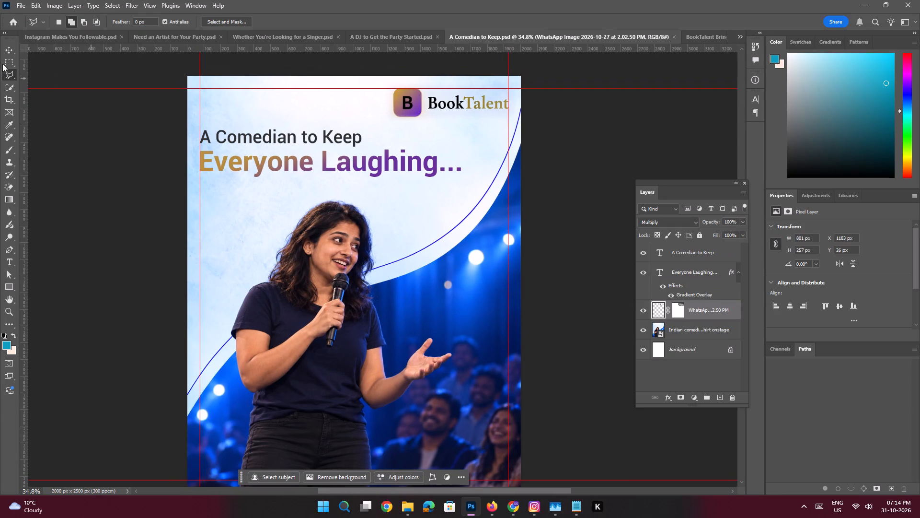
click(6, 49)
click(63, 115)
click(247, 161)
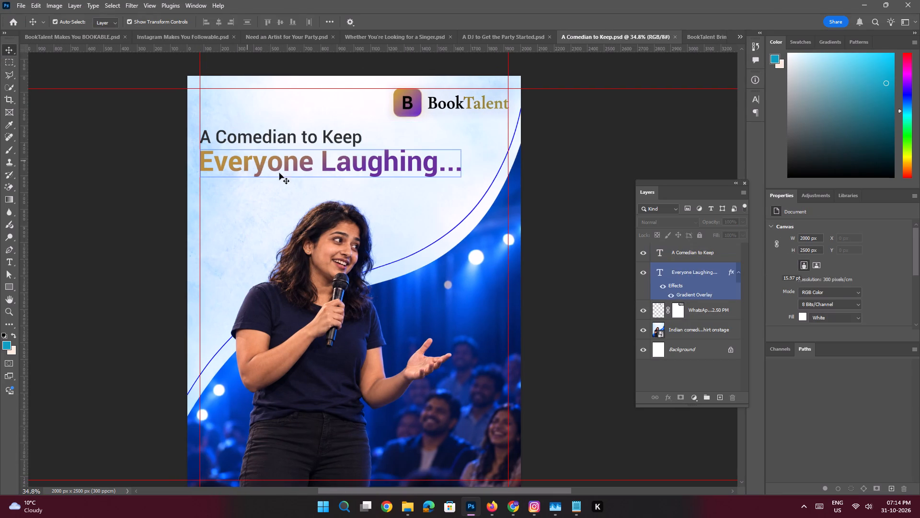
drag(694, 275, 646, 36)
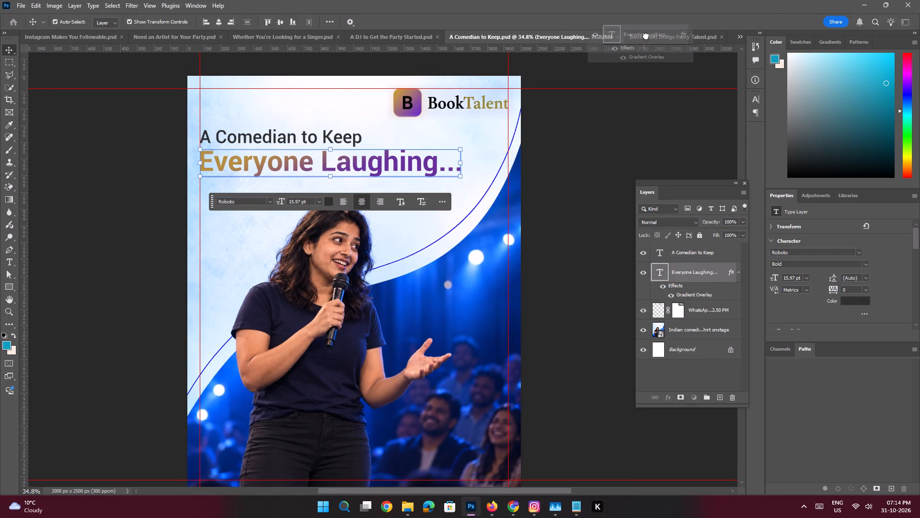
drag(646, 36, 373, 138)
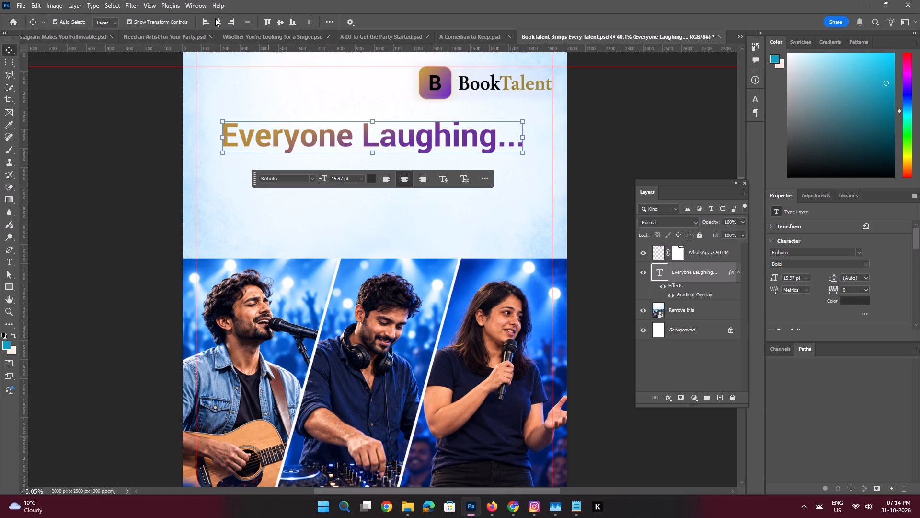
click(218, 23)
Replace the copied gradient headline text with "BookTalent Brings" from the Slide 5 notes.
key(space)
key(space)
key(space)
key(space)
key(space)
key(space)
key(space)
key(space)
drag(392, 135, 382, 135)
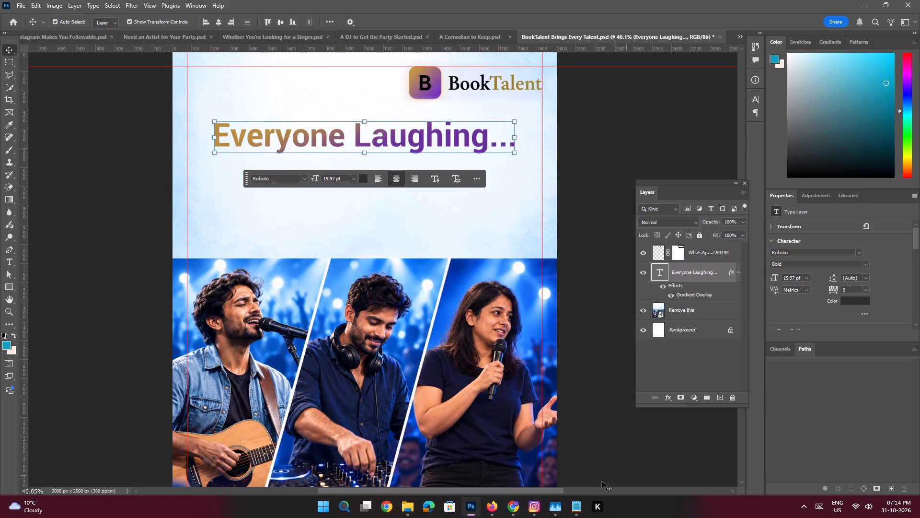
click(575, 510)
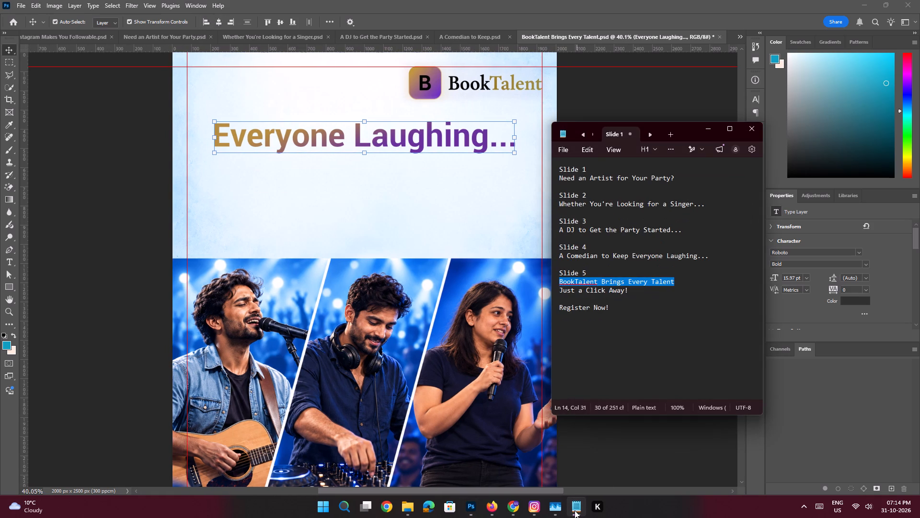
click(625, 280)
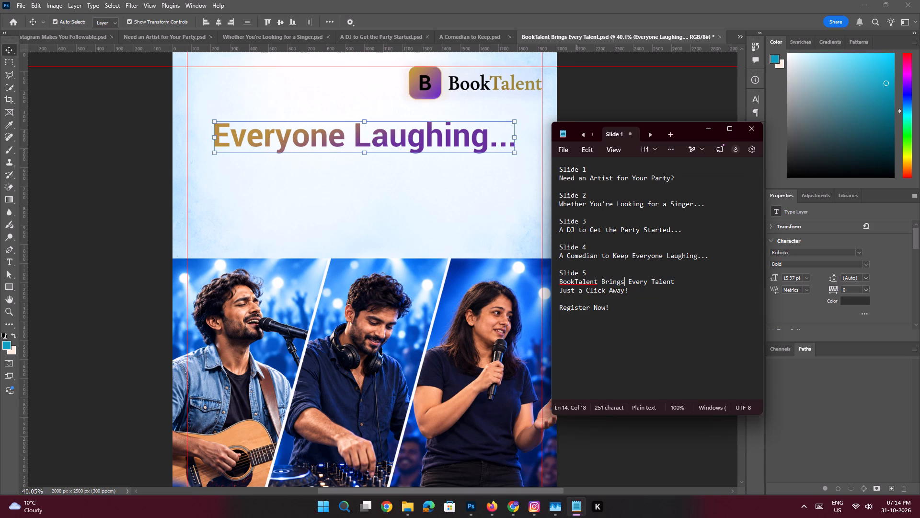
drag(624, 282, 551, 280)
key(ctrl+c)
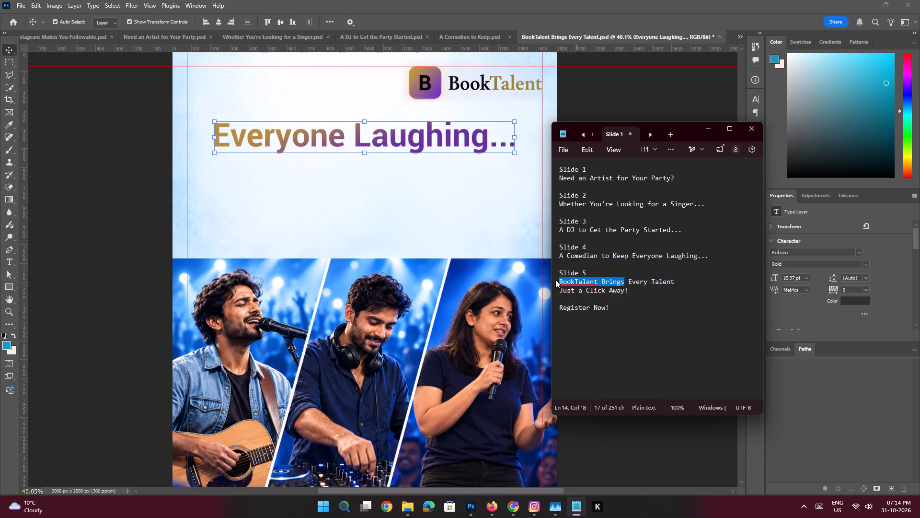
click(711, 128)
double_click(324, 150)
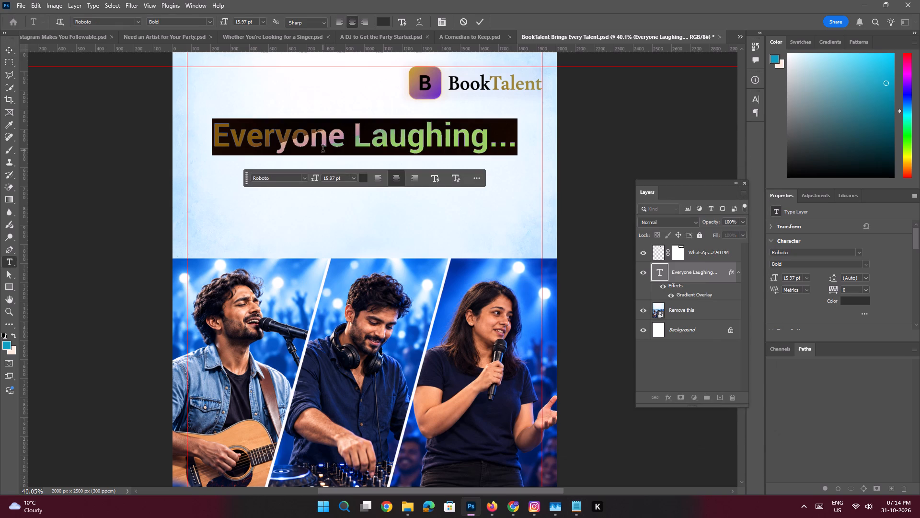
key(ctrl+v)
key(Return)
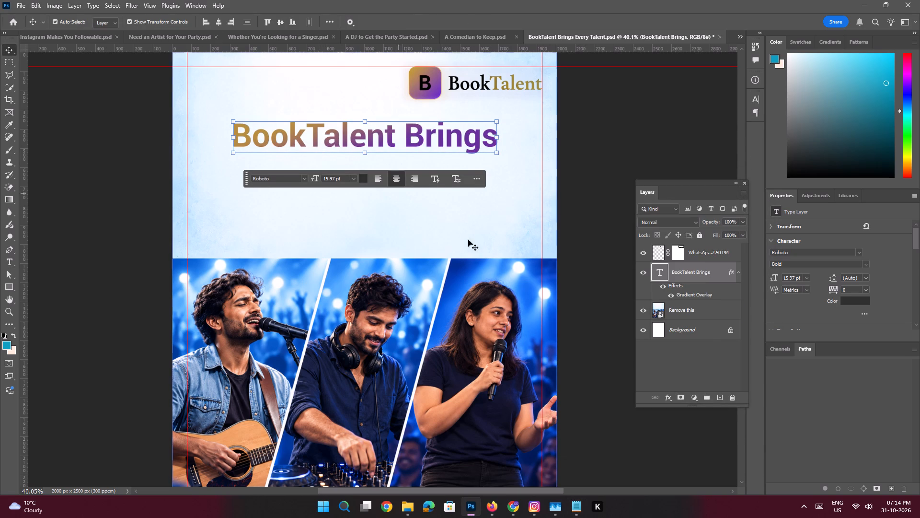
Copy the words "Every Talent" from the Slide 5 text in the notes.
click(579, 510)
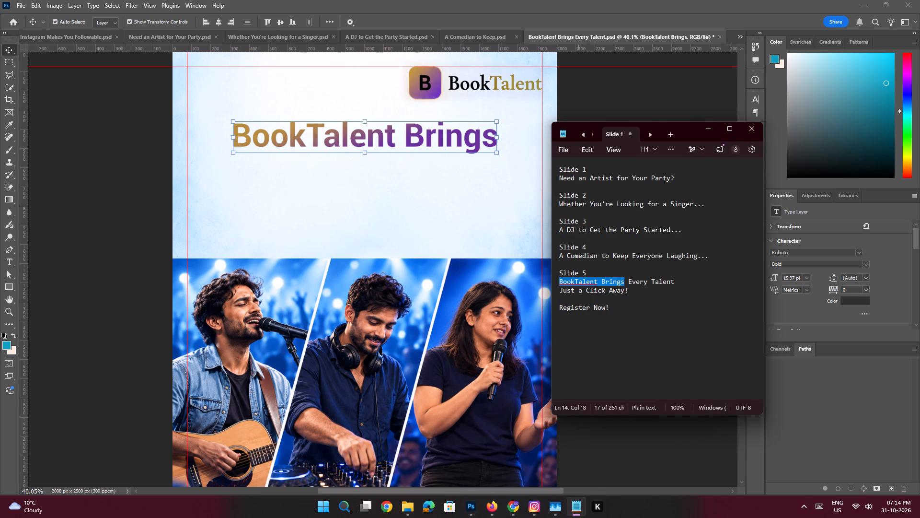
drag(678, 283, 628, 280)
key(ctrl+c)
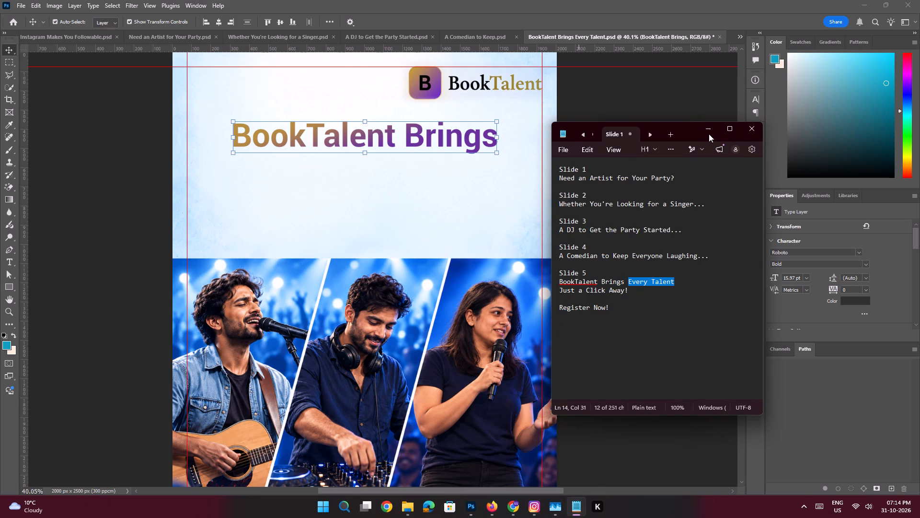
click(710, 132)
Copy the "A Comedian to Keep" text layer from A Comedian to Keep.psd into the new slide, centred horizontally just below the "BookTalent Brings" headline.
click(466, 37)
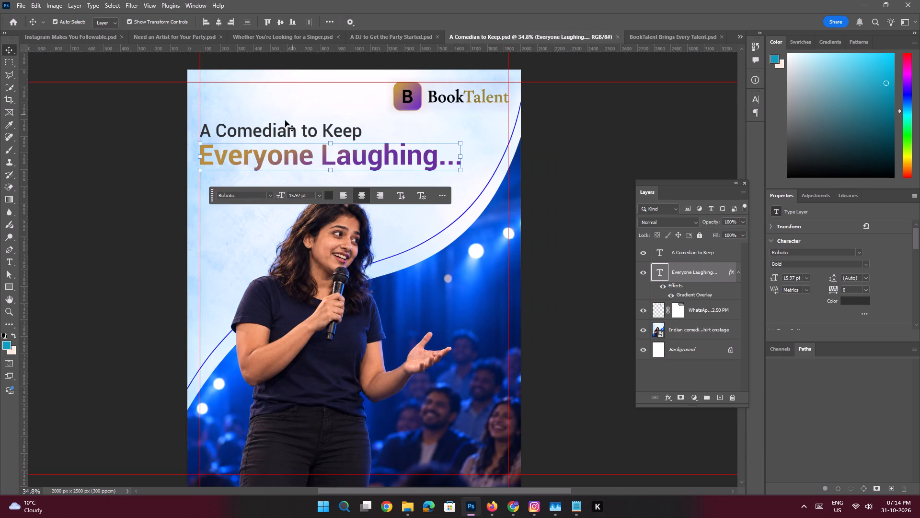
click(275, 131)
drag(688, 251, 641, 34)
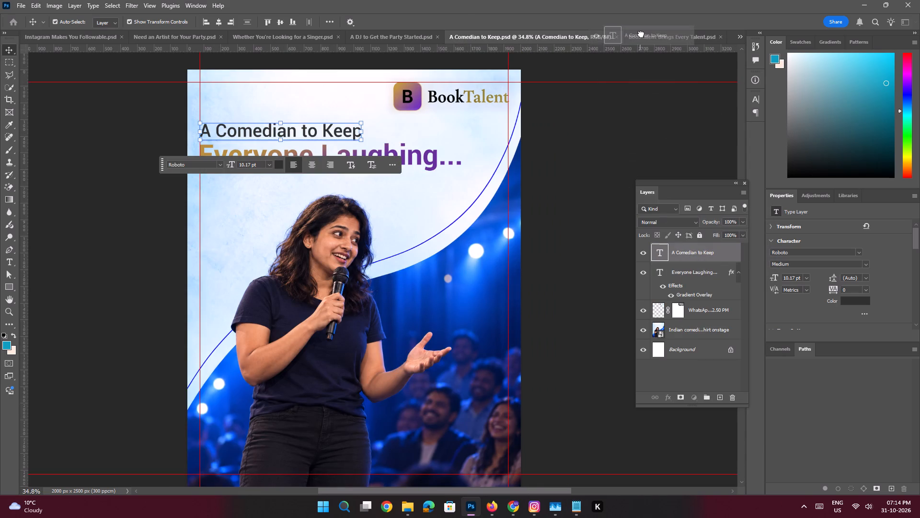
drag(641, 34, 382, 202)
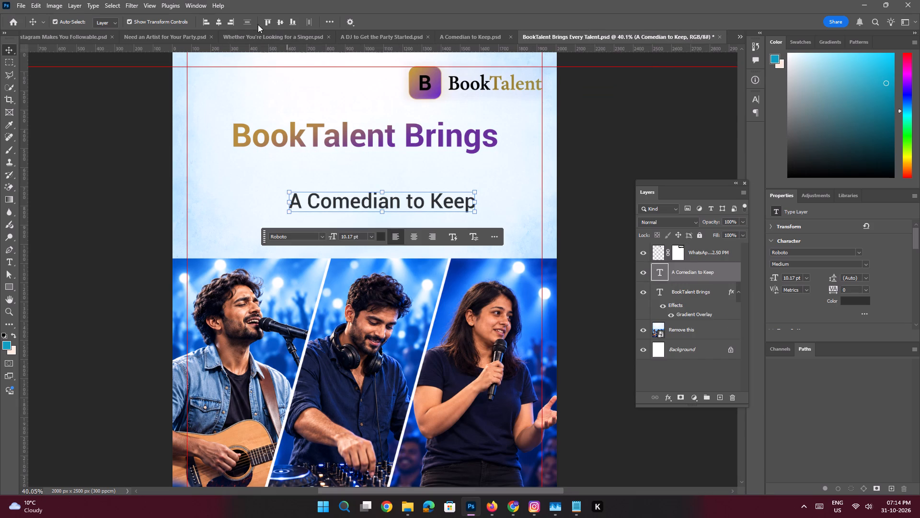
double_click(222, 21)
shift+drag(388, 203, 391, 183)
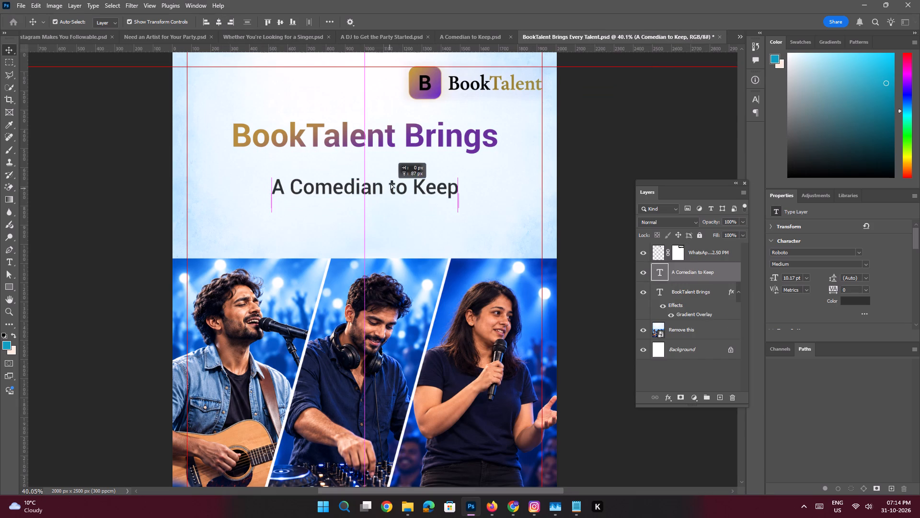
shift+drag(391, 183, 391, 166)
Replace the copied line's text with "Every Talent", centre it horizontally and nudge it closer to the "BookTalent Brings" headline.
double_click(391, 166)
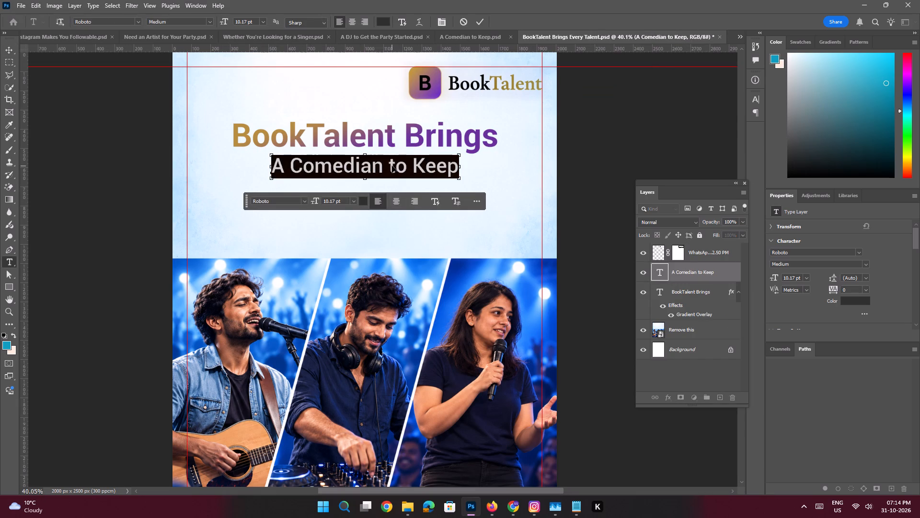
key(ctrl+v)
key(Return)
click(360, 206)
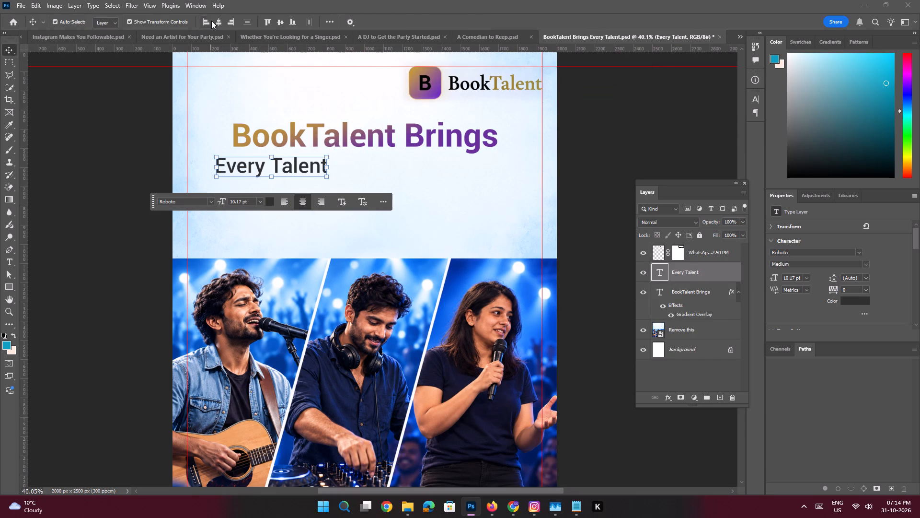
click(220, 22)
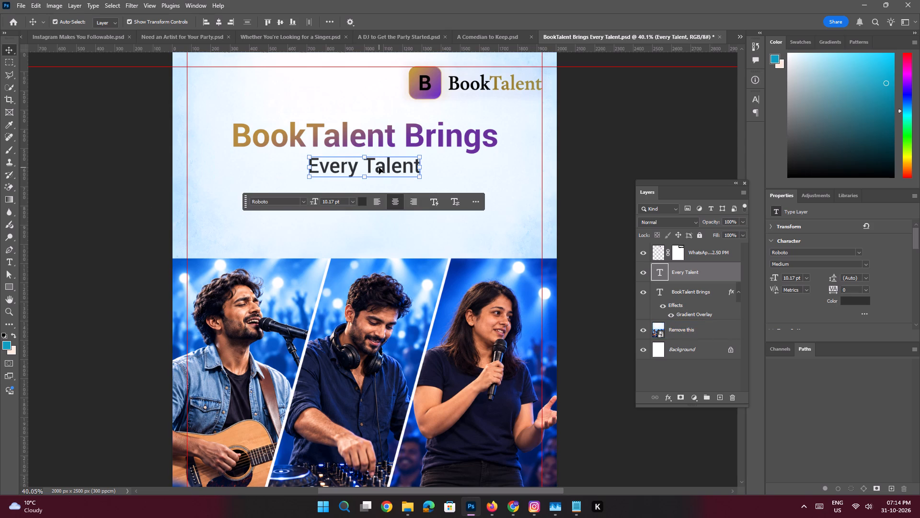
key(shift+Up)
key(Down)
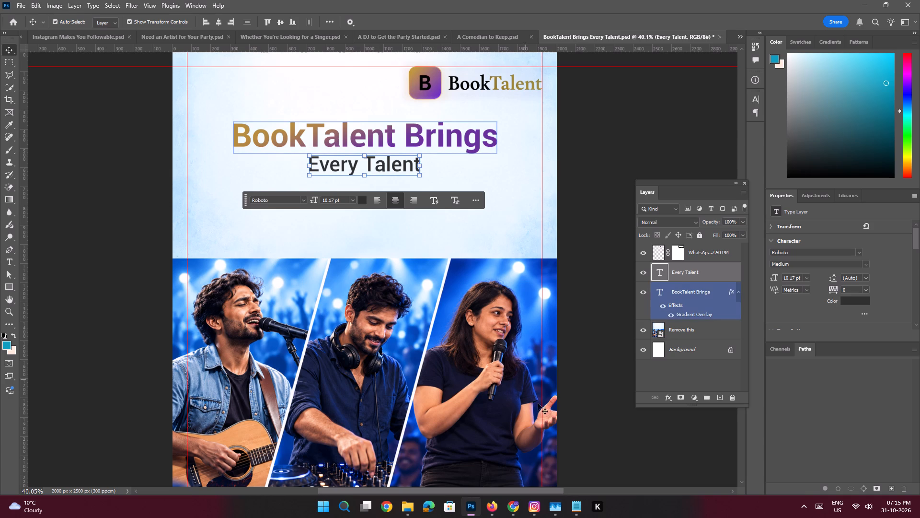
Copy the line "Just a Click Away!" from the Slide 5 text in the notes.
click(581, 505)
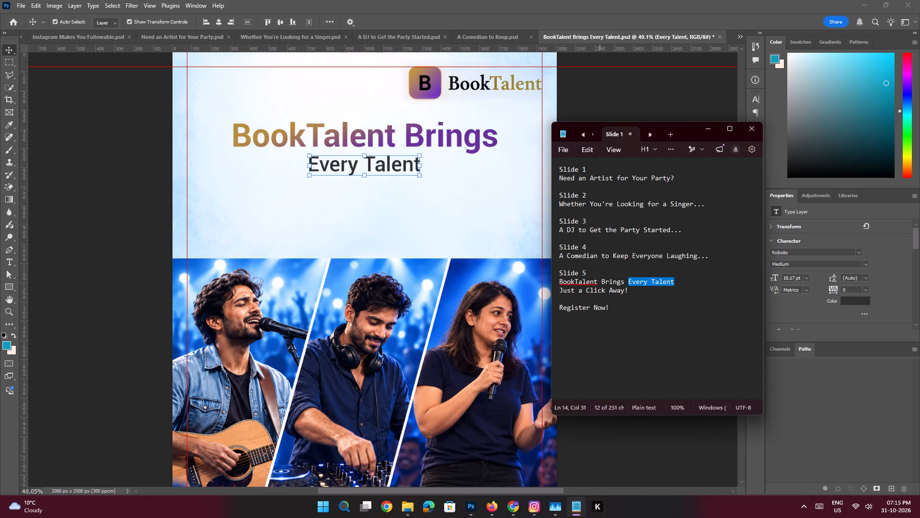
drag(630, 293, 551, 289)
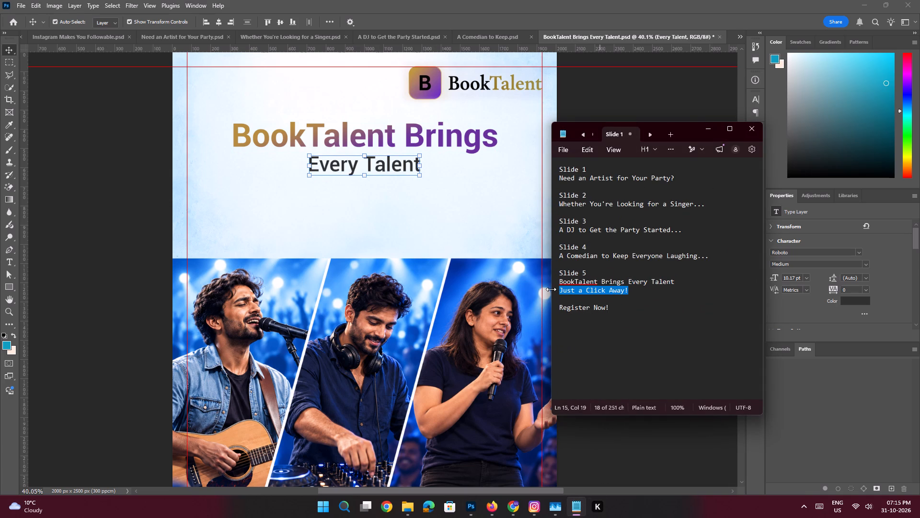
key(ctrl+c)
click(705, 127)
Duplicate the gradient "BookTalent Brings" text below "Every Talent" and replace the copy's text with "Just a Click Away!".
click(382, 129)
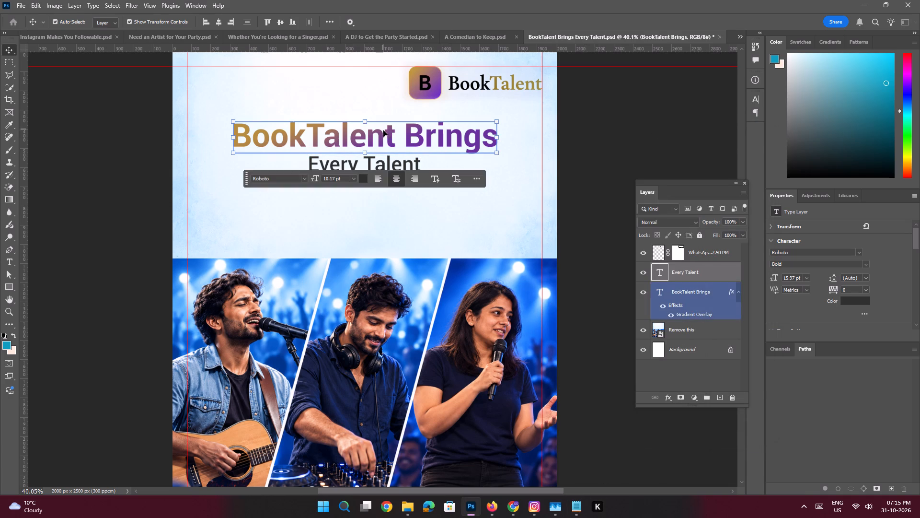
alt+shift+drag(378, 136, 373, 195)
double_click(373, 195)
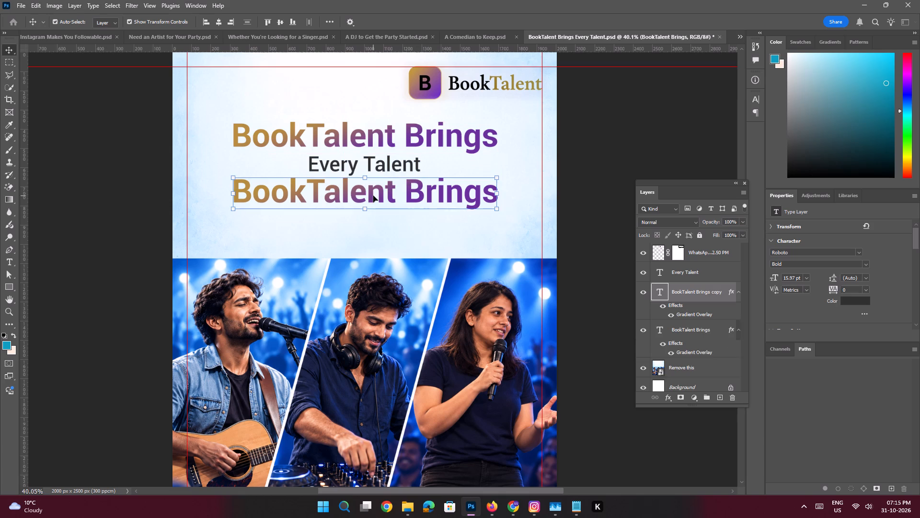
double_click(373, 196)
key(ctrl+v)
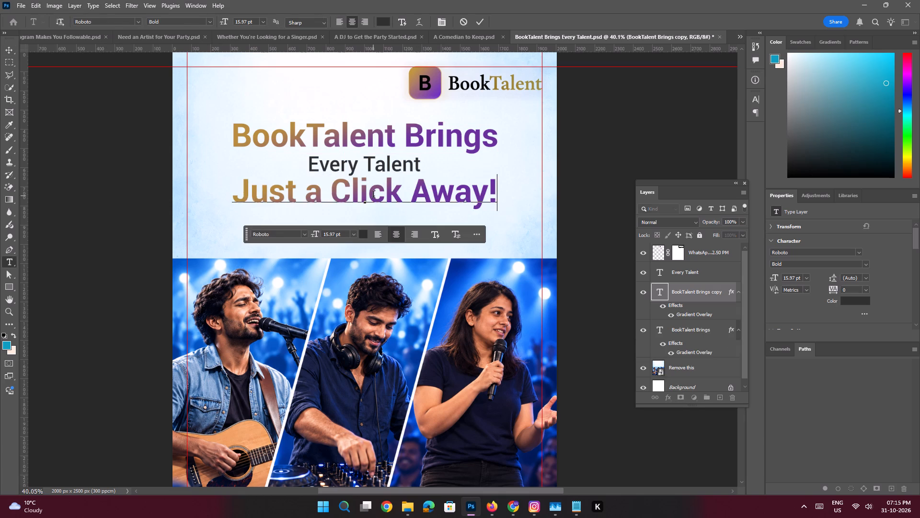
key(Return)
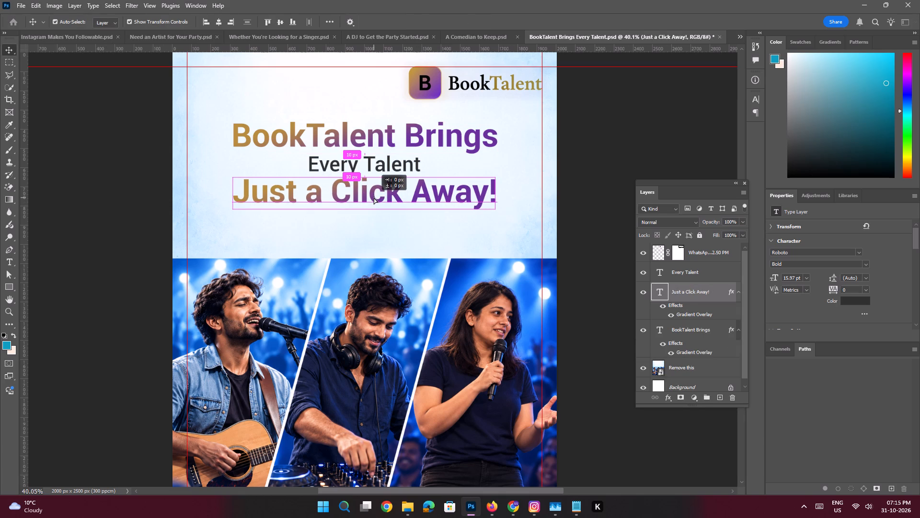
Check the spacing between the three headline lines and group their text layers together.
key(space)
ctrl+drag(402, 160, 370, 152)
click(189, 163)
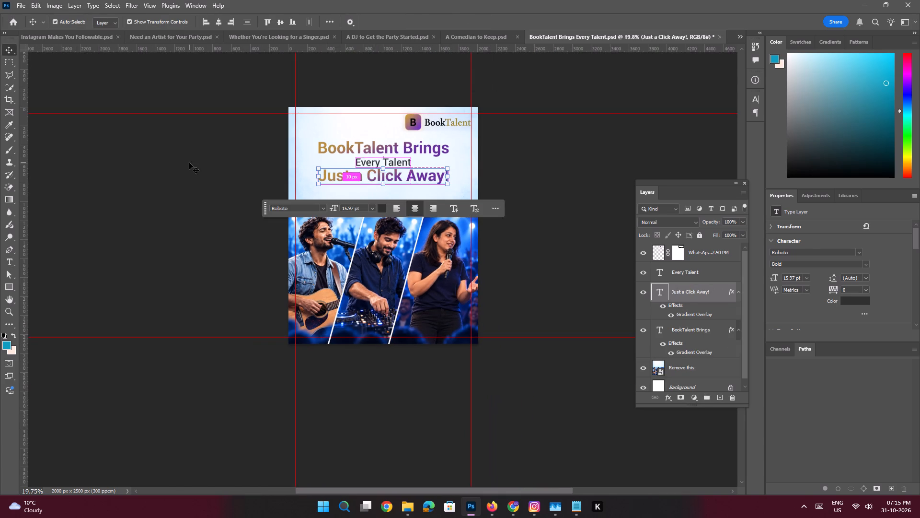
key(space)
ctrl+drag(385, 157, 414, 215)
drag(428, 174, 419, 188)
click(406, 154)
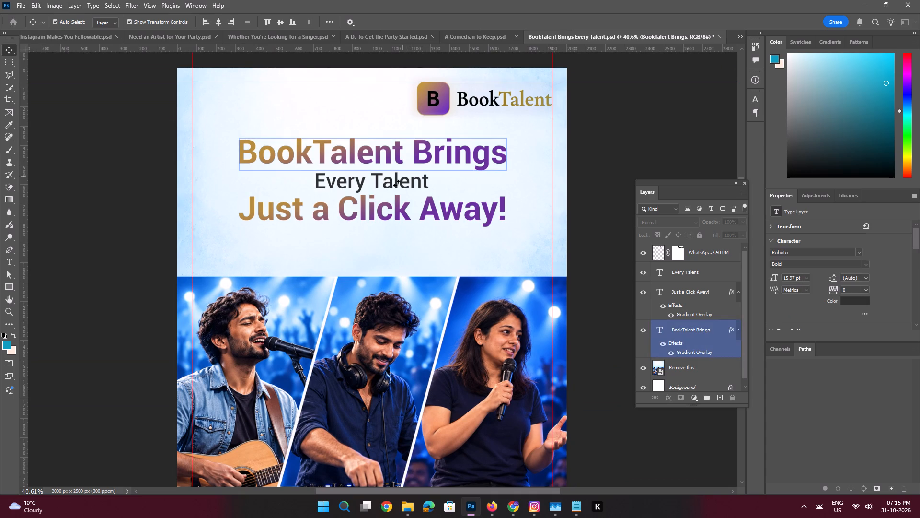
key(space)
ctrl+drag(342, 179, 378, 210)
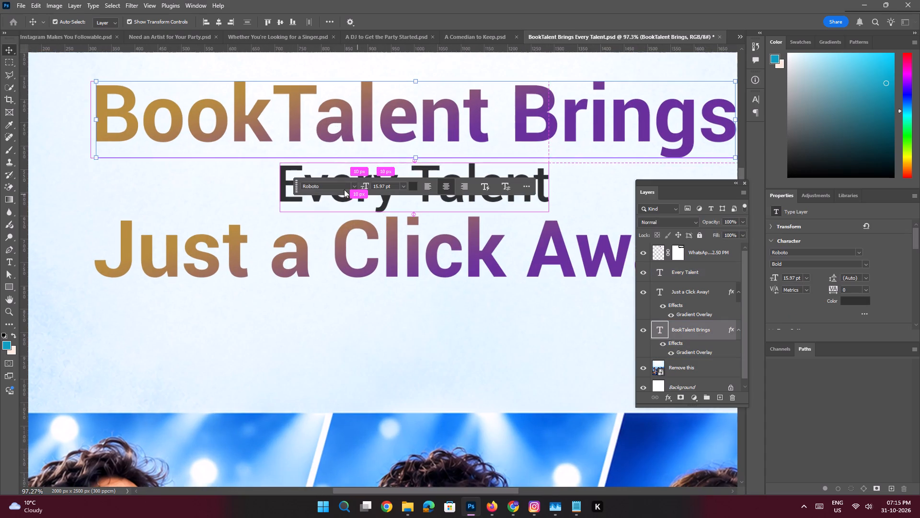
shift+click(288, 200)
shift+click(302, 260)
key(space)
ctrl+drag(332, 241, 309, 234)
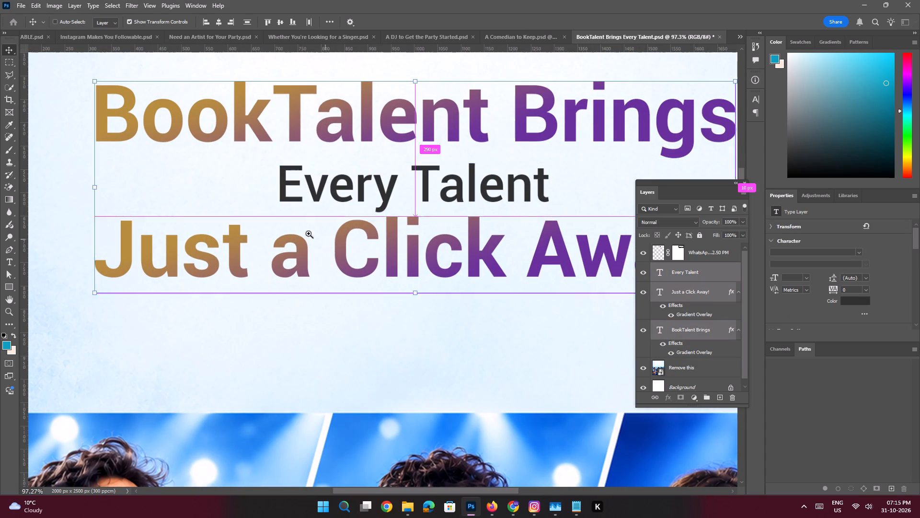
ctrl+drag(309, 234, 289, 226)
drag(386, 222, 376, 221)
key(ctrl+g)
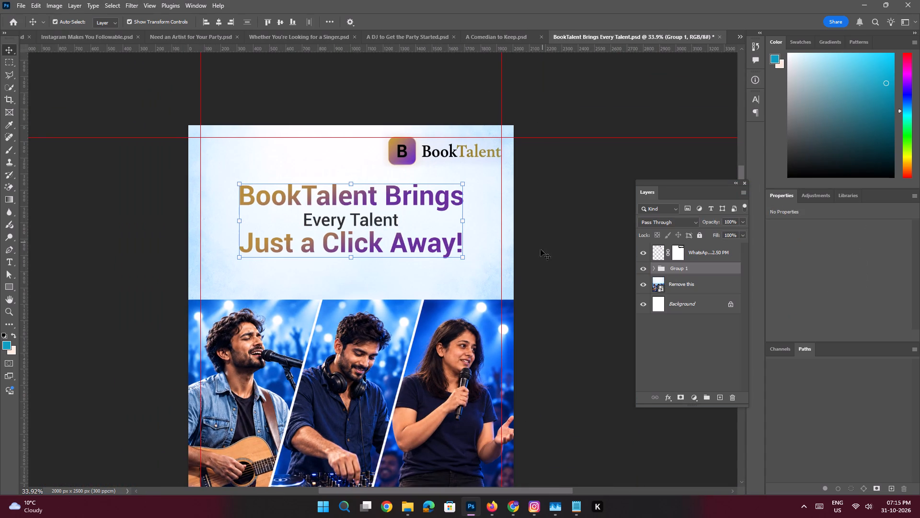
Scale the grouped headline down to about 86% and move it slightly up on the slide.
alt+drag(466, 259, 451, 254)
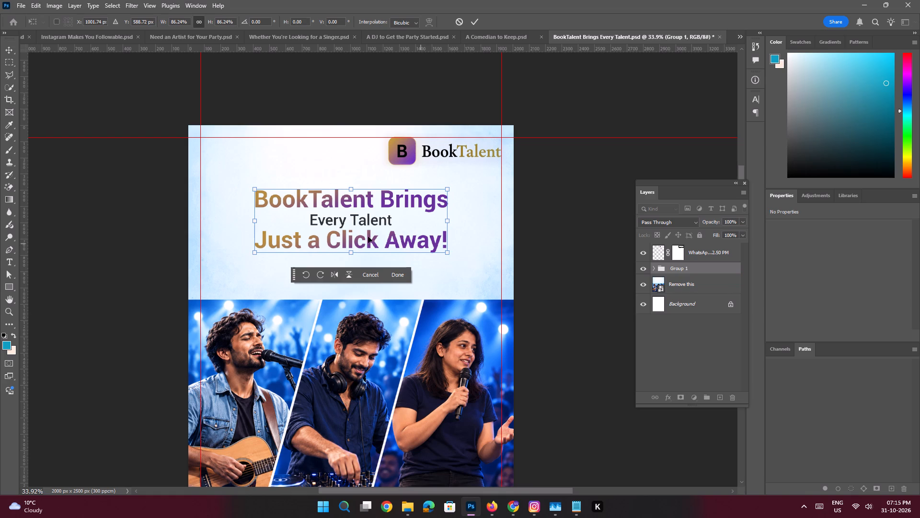
shift+drag(364, 238, 364, 234)
key(Return)
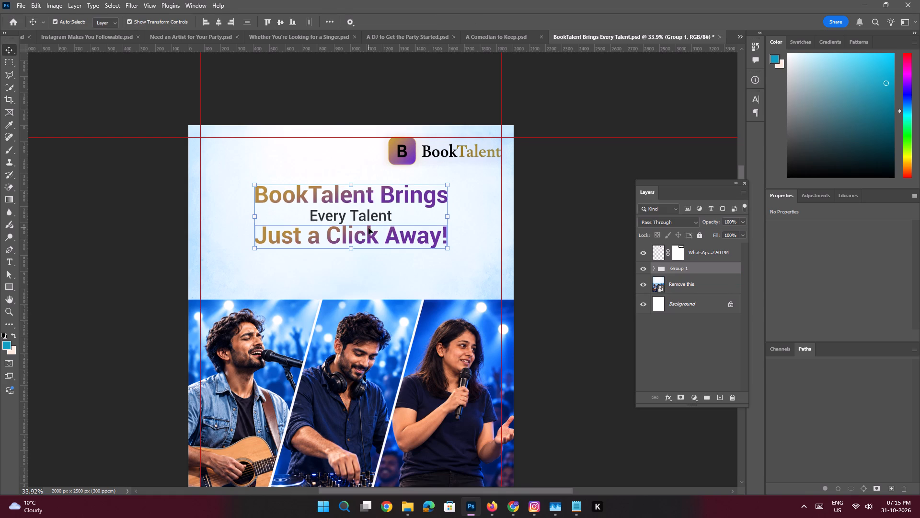
click(149, 212)
Copy the line "Register Now!" from the notes.
key(space)
key(space)
key(space)
key(space)
key(space)
key(space)
key(space)
drag(404, 260, 404, 252)
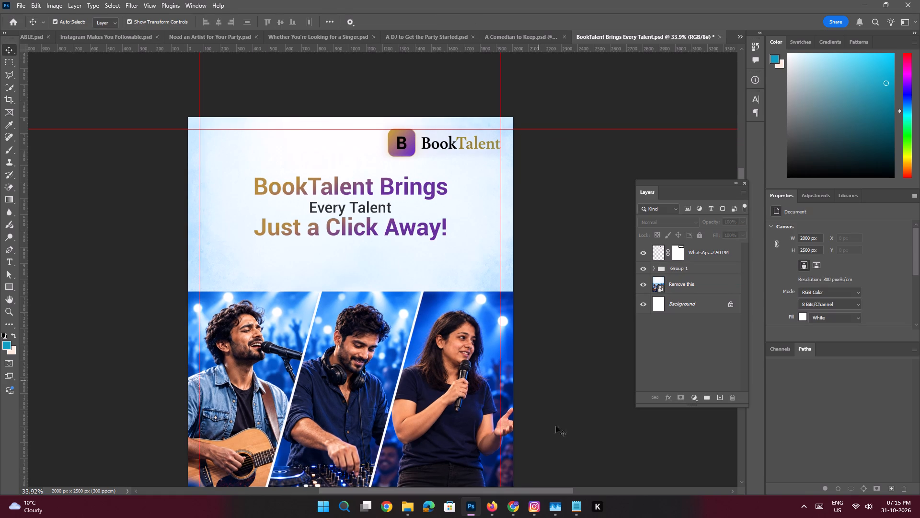
click(579, 509)
drag(616, 308, 554, 308)
key(ctrl+c)
click(708, 130)
Draw a 740 x 135 px orange rectangle on a new layer between the headline and the artist photo, and centre it horizontally.
key(space)
ctrl+drag(421, 186, 436, 207)
click(420, 195)
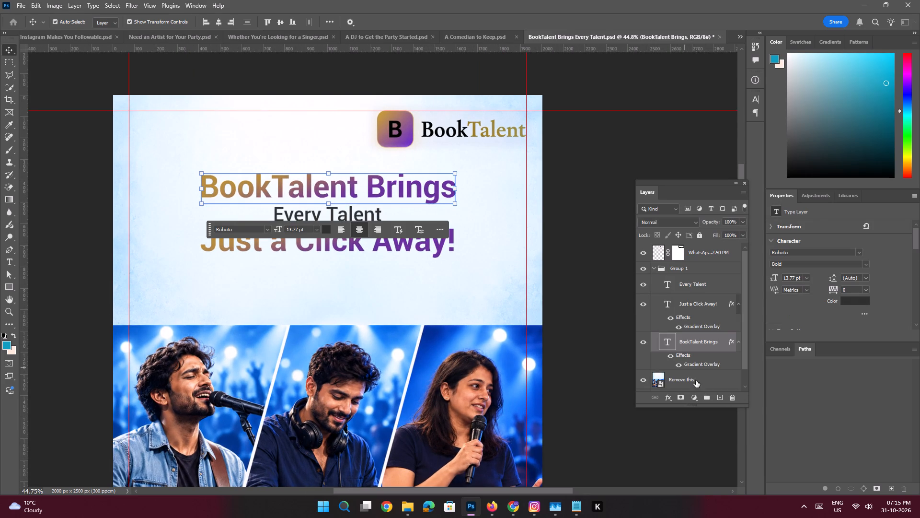
click(716, 400)
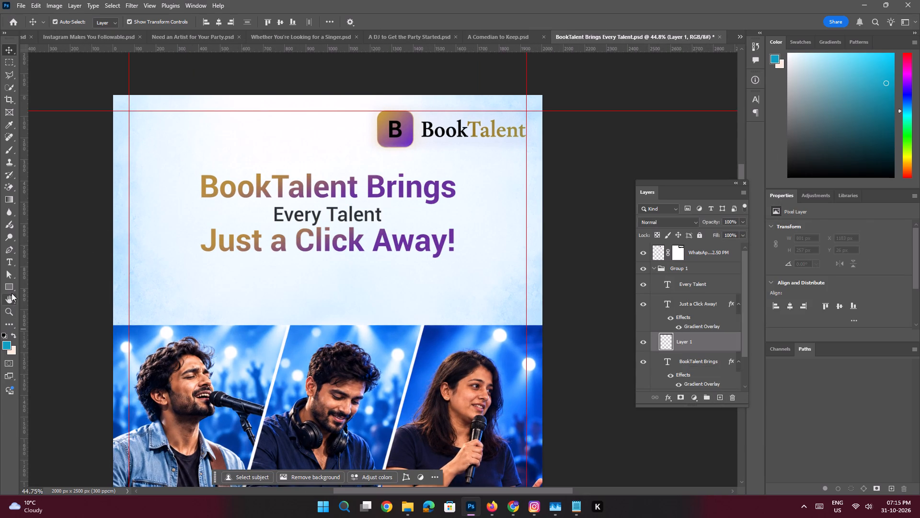
click(12, 283)
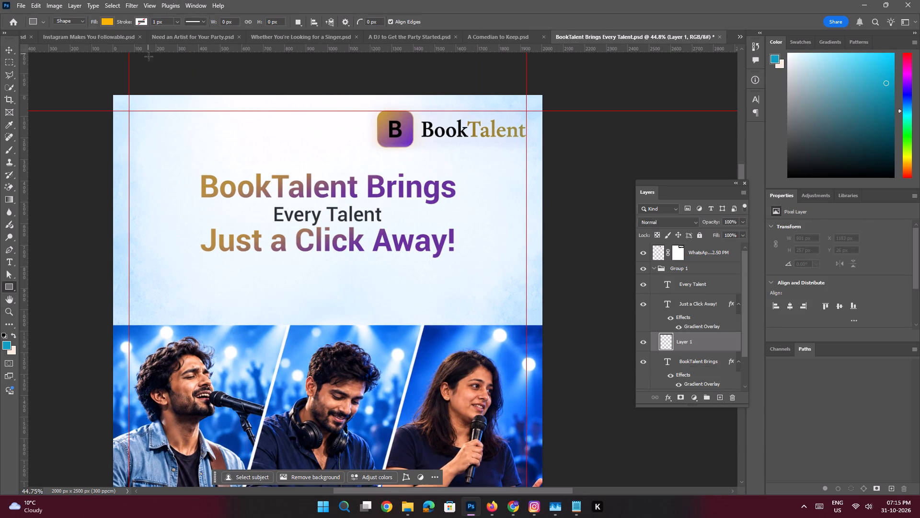
drag(248, 279, 379, 305)
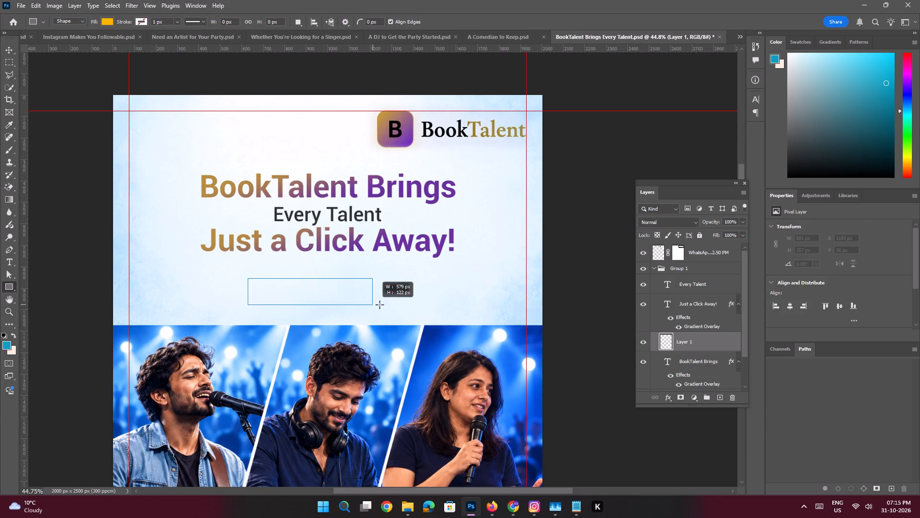
drag(379, 305, 406, 307)
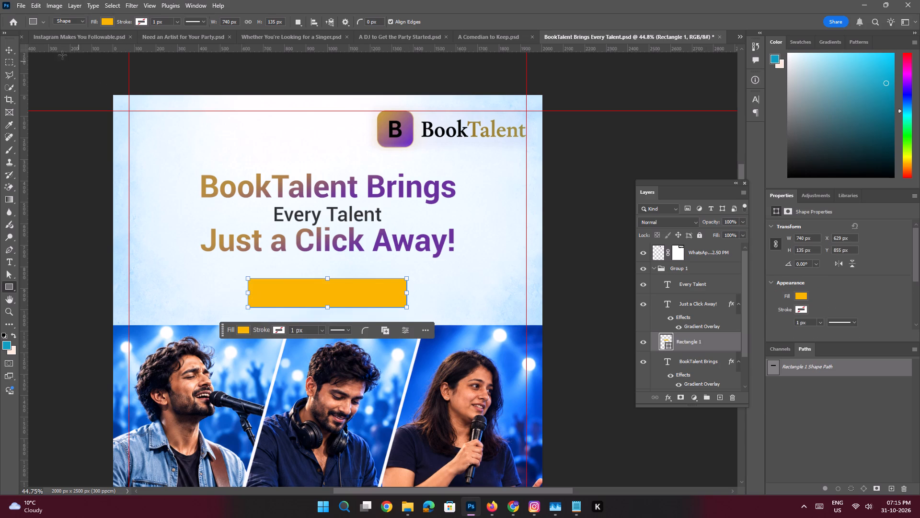
click(6, 49)
click(219, 24)
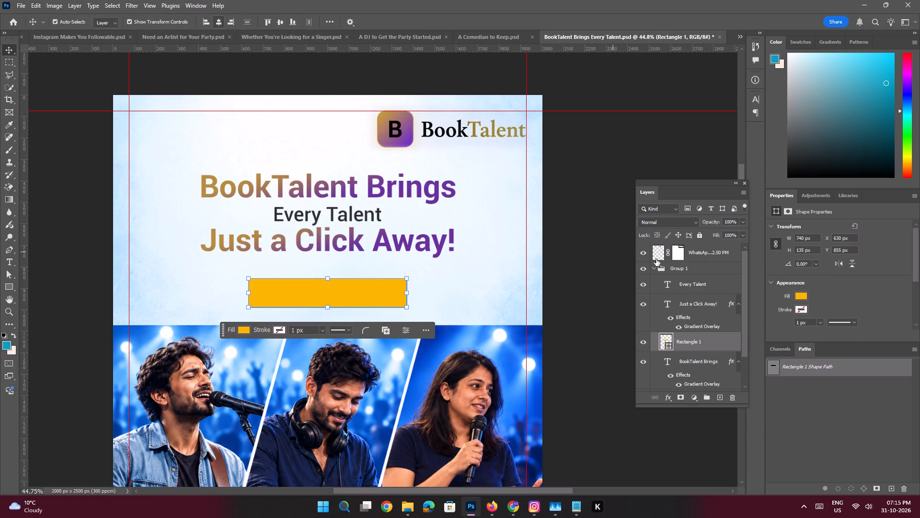
Round all four corners of the orange rectangle to 19 px.
scroll(811, 271, down, 7)
drag(789, 292, 792, 292)
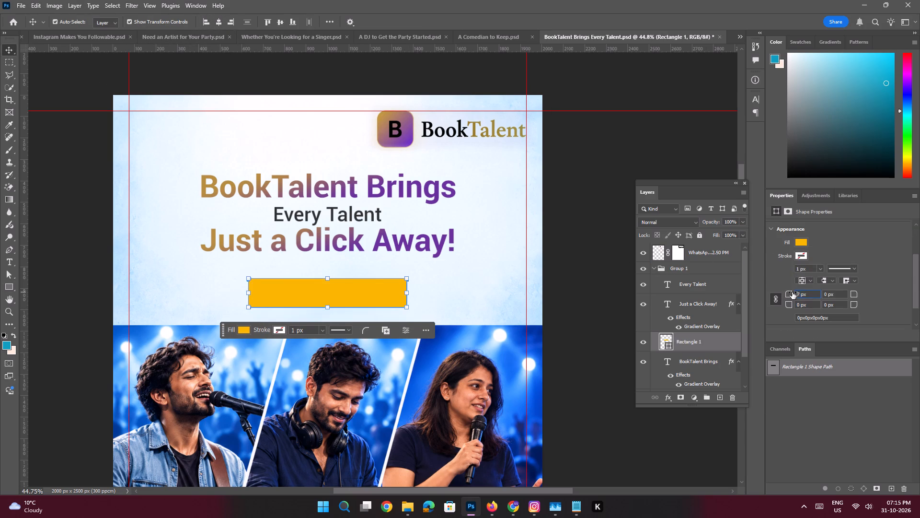
drag(792, 292, 798, 293)
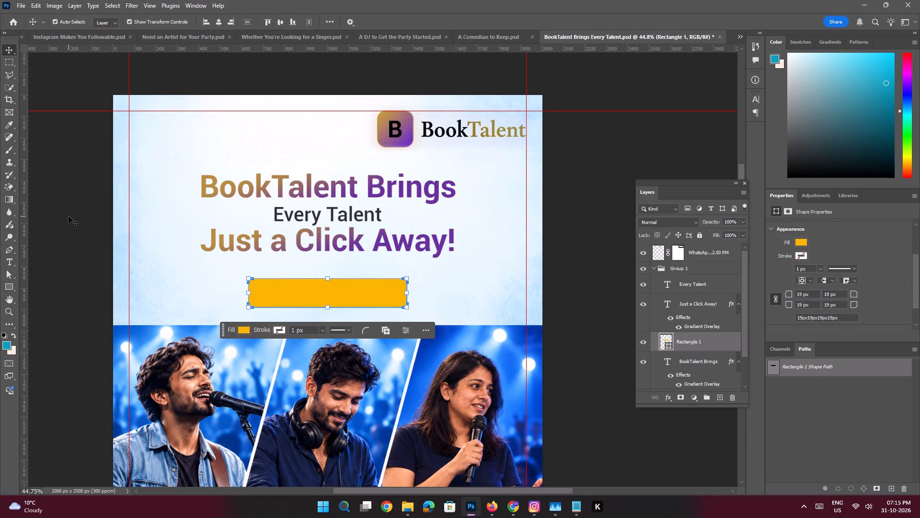
click(69, 216)
Copy the gradient overlay effect from the "Just a Click Away!" layer onto the rectangle.
alt+drag(701, 327, 695, 345)
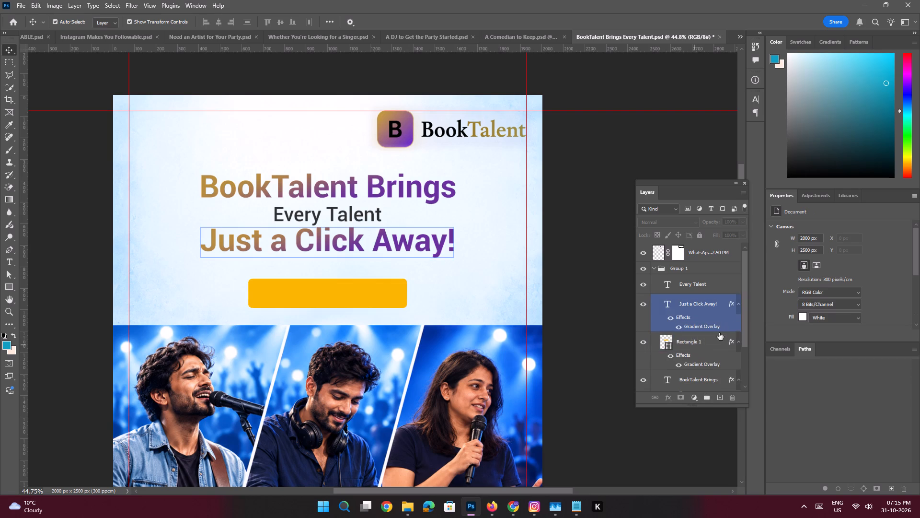
click(78, 253)
Add the copied "Register Now!" text on a new layer above the gradient button and centre it horizontally.
key(space)
ctrl+drag(366, 294, 376, 307)
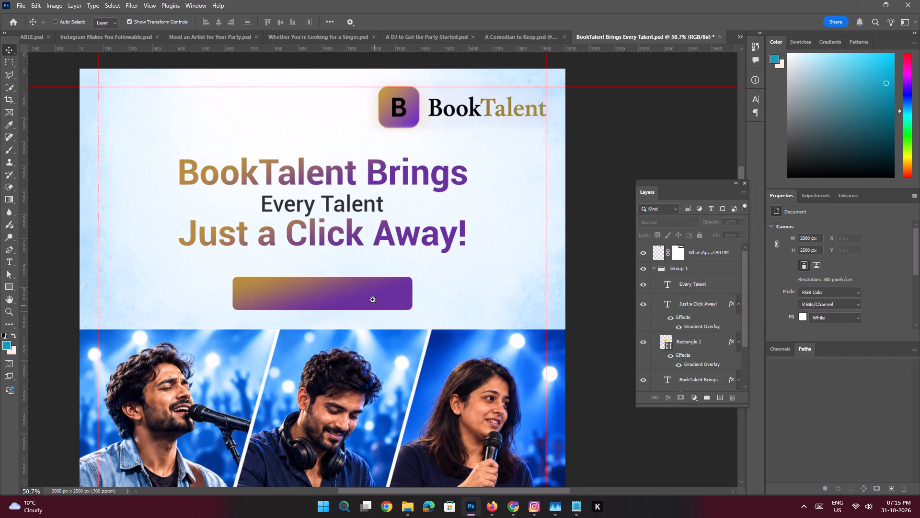
click(371, 296)
click(721, 400)
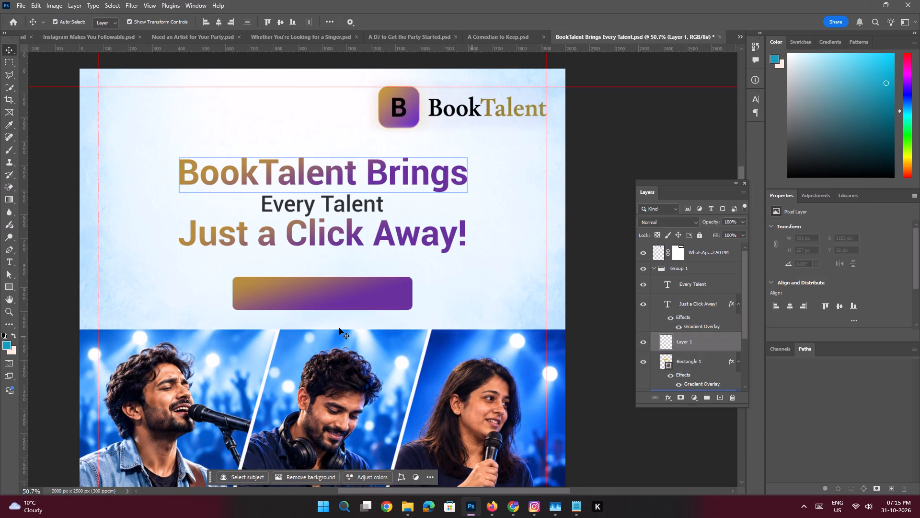
key(t)
click(266, 299)
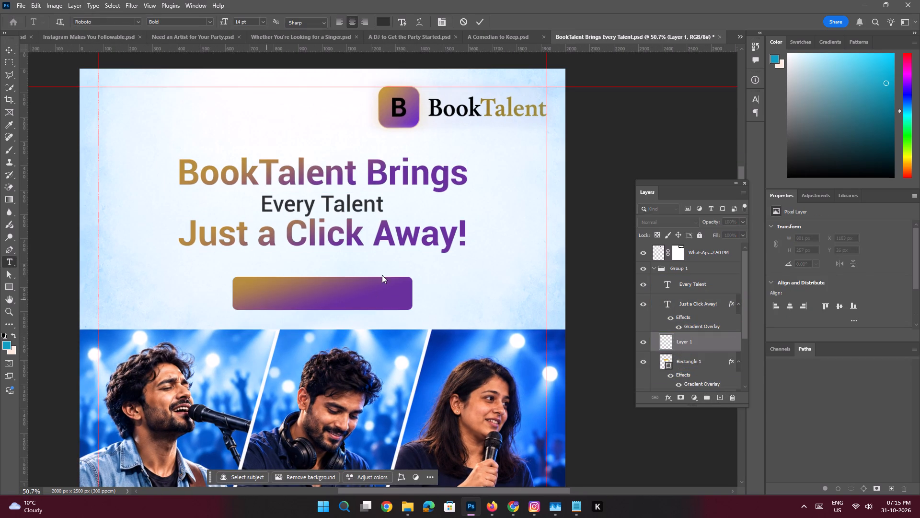
key(ctrl+v)
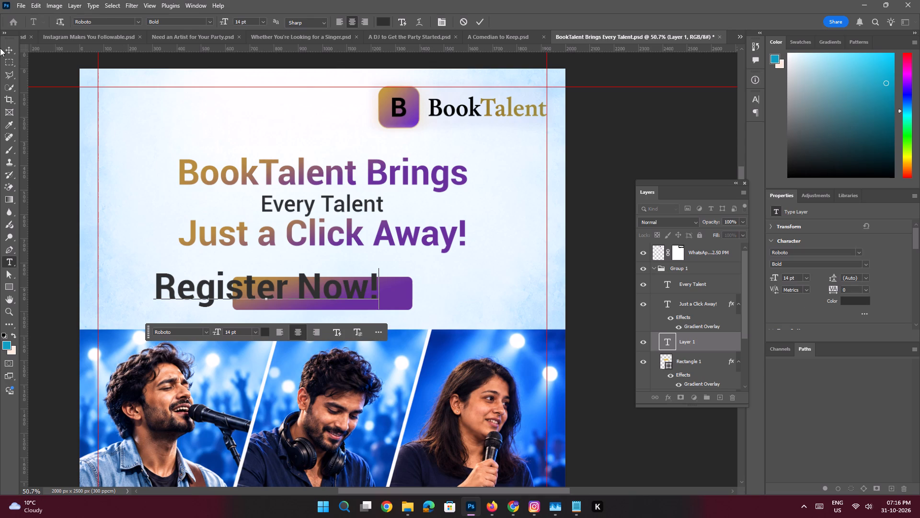
click(9, 50)
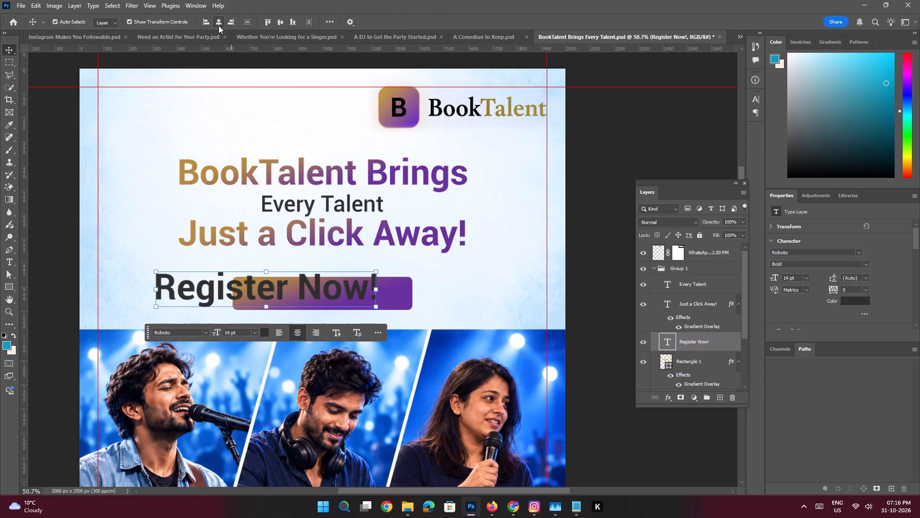
click(218, 25)
Change the "Register Now!" text colour to white.
click(854, 302)
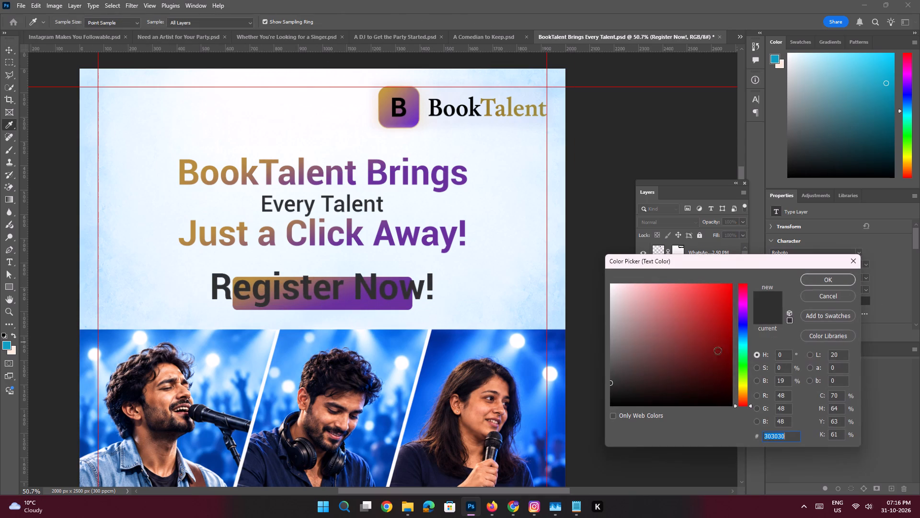
drag(691, 357, 451, 162)
key(Return)
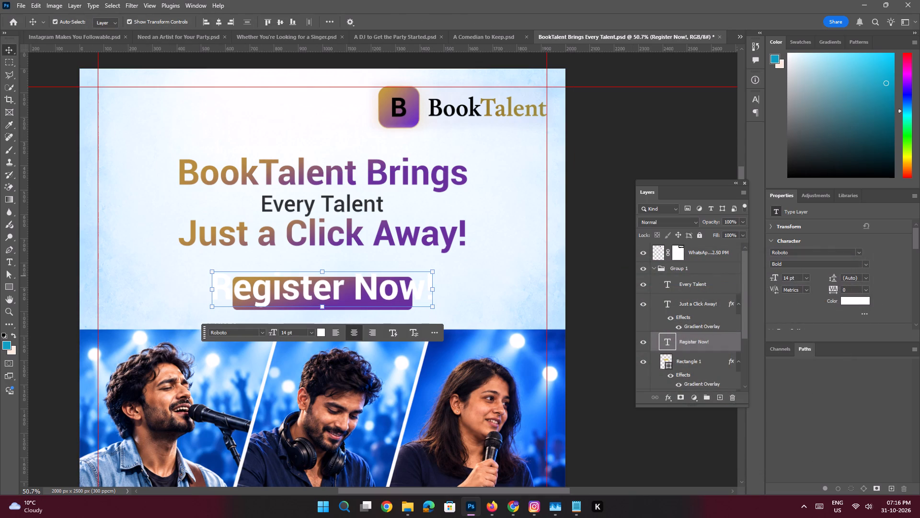
Set the "Register Now!" text size to 8 pt and centre it within the gradient button, nudging it slightly down.
drag(789, 279, 756, 268)
key(8)
key(Return)
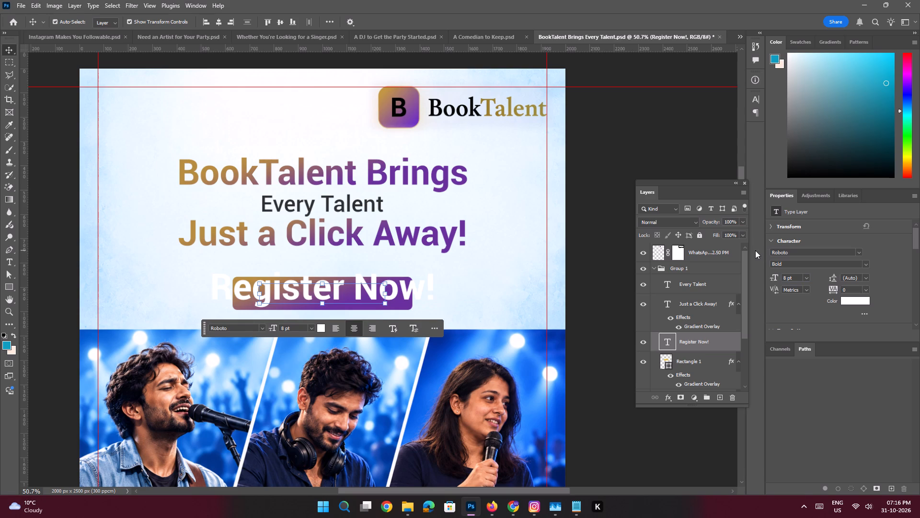
shift+click(367, 294)
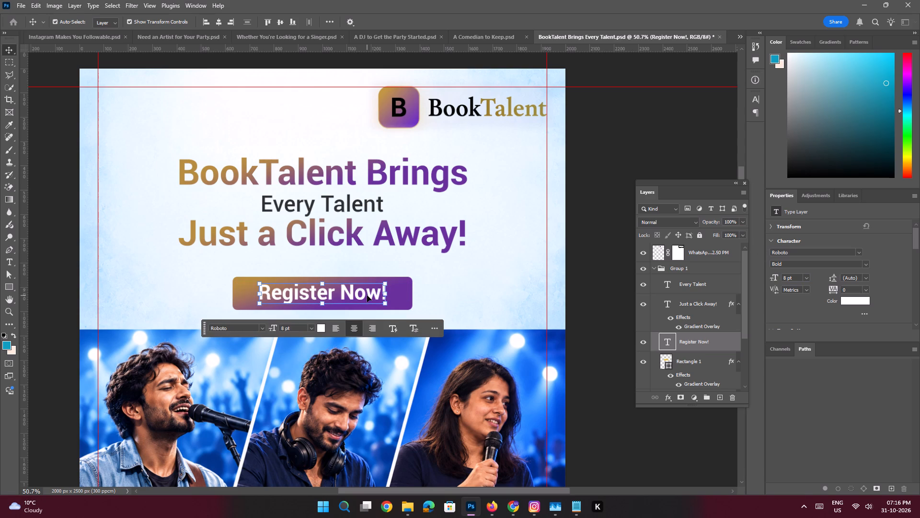
double_click(216, 24)
key(shift+Down)
key(shift+Up)
key(Down)
Add a drop shadow to the "Register Now!" layer and set its colour to dark grey #343434.
click(668, 399)
click(677, 394)
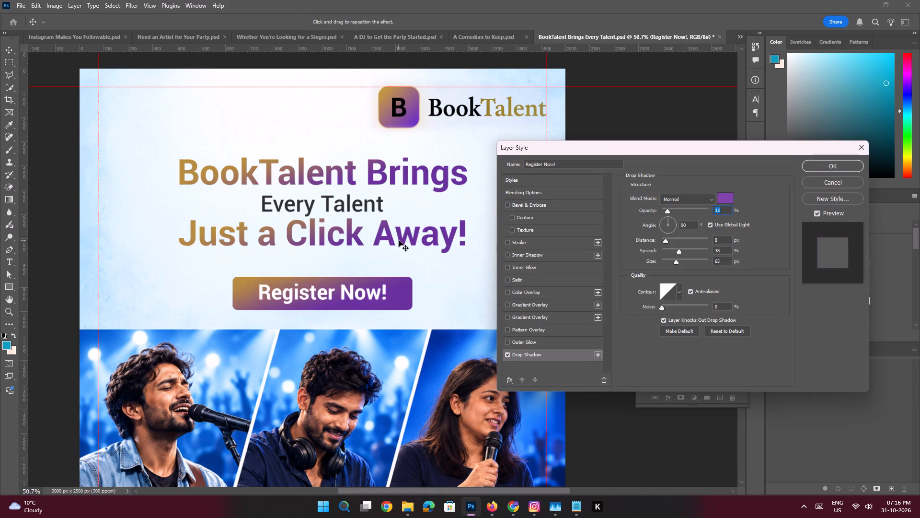
click(723, 199)
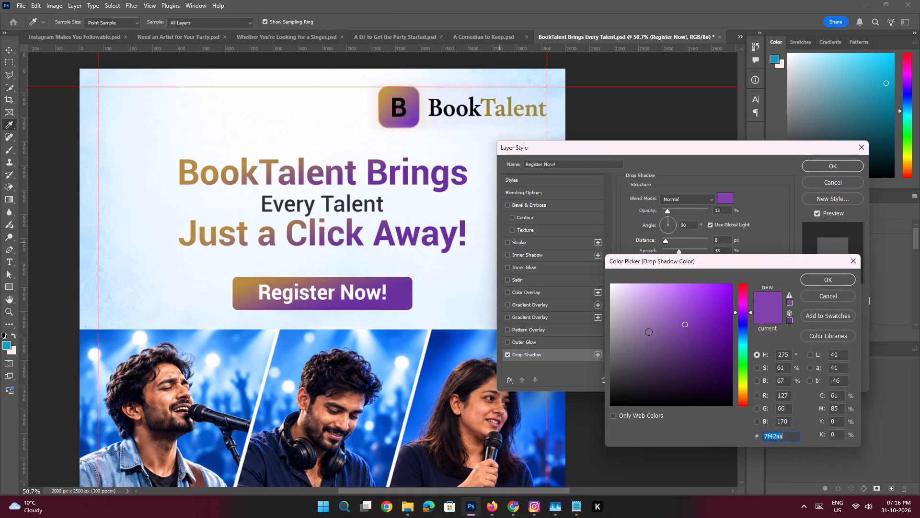
drag(643, 342, 573, 381)
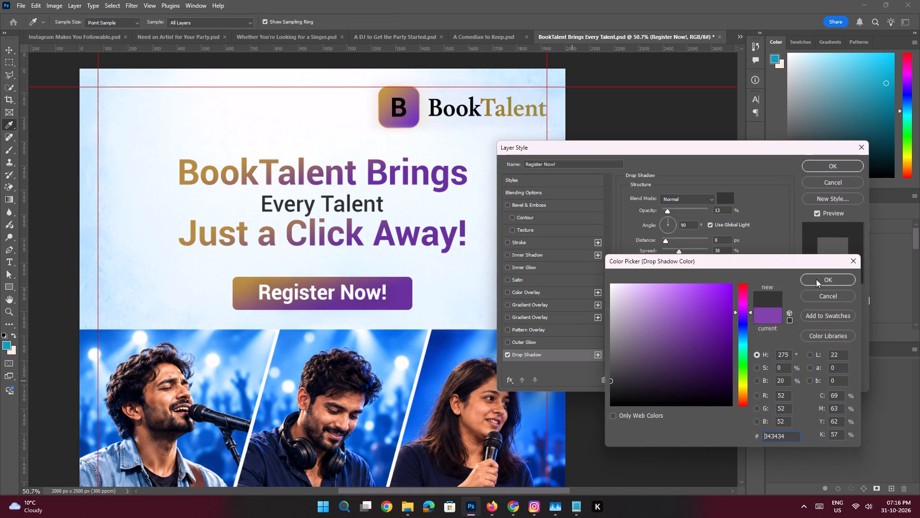
click(816, 278)
Set the text's drop shadow to 55% opacity, 8 px distance, 13% spread and 21 px size, and apply it.
drag(673, 261, 672, 261)
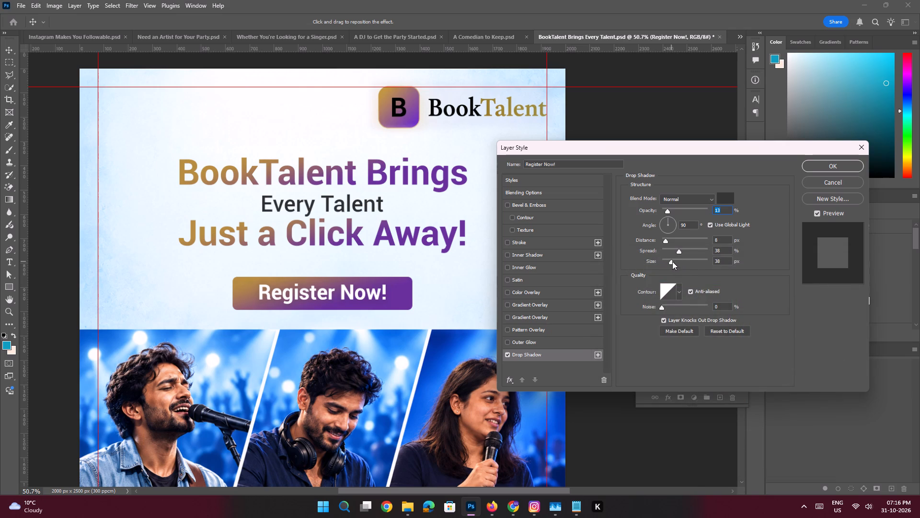
drag(672, 261, 678, 262)
drag(678, 249, 664, 252)
drag(664, 252, 682, 252)
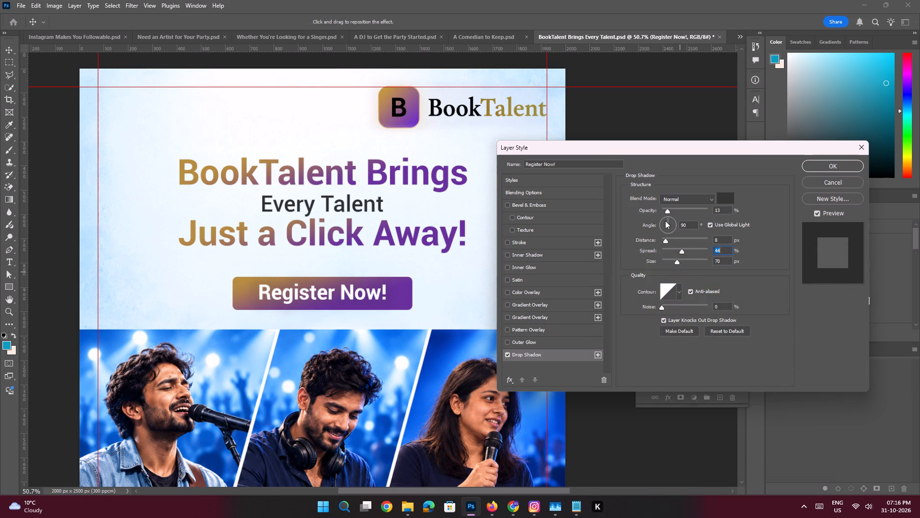
drag(668, 212, 680, 211)
drag(679, 250, 668, 250)
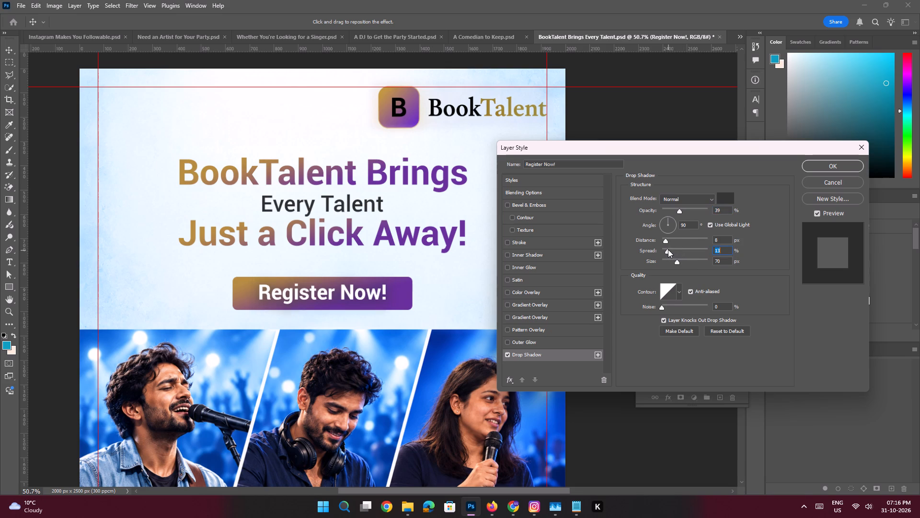
click(665, 239)
drag(675, 262, 665, 261)
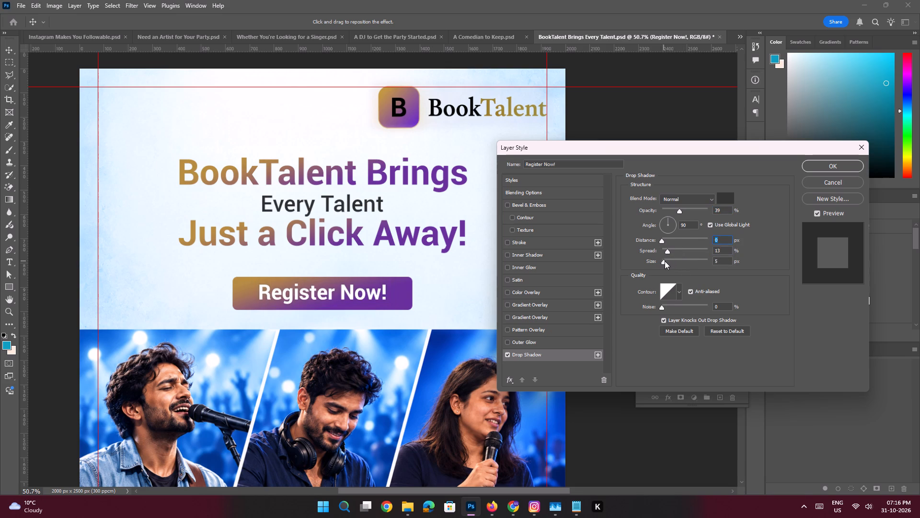
drag(665, 261, 669, 261)
drag(681, 210, 718, 207)
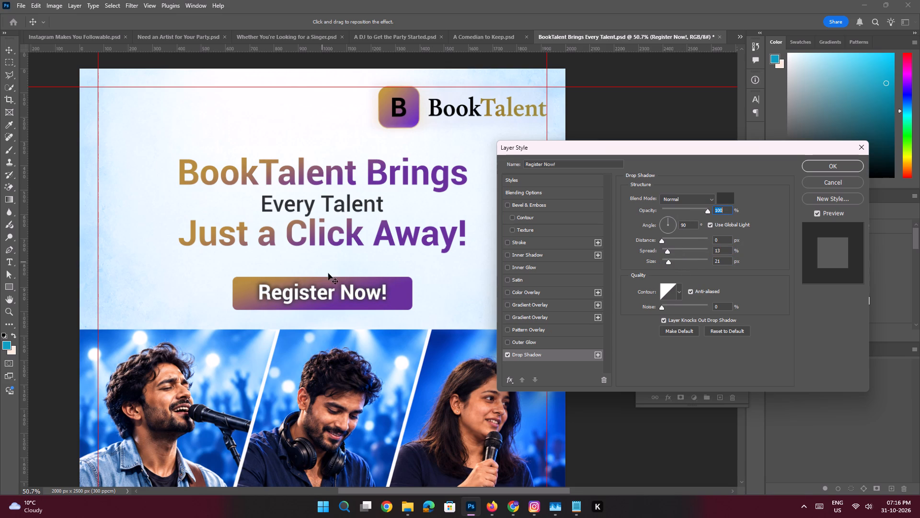
click(331, 290)
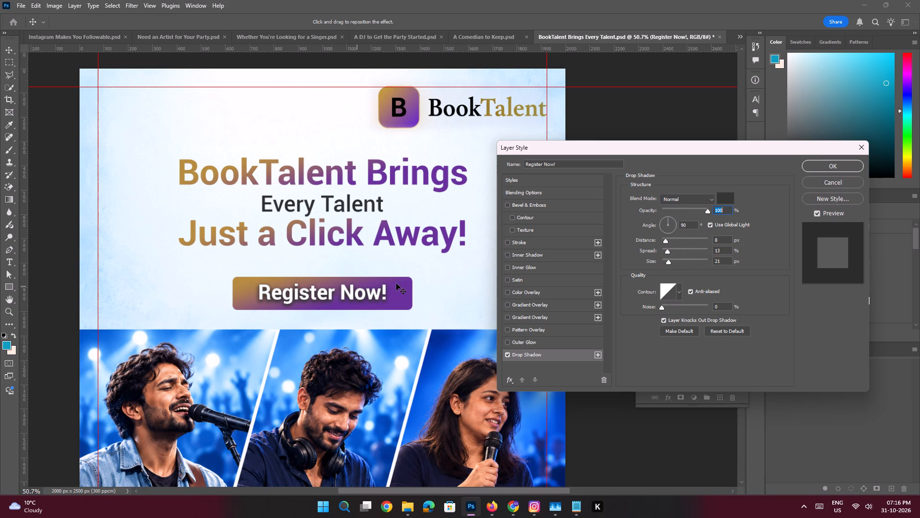
click(690, 209)
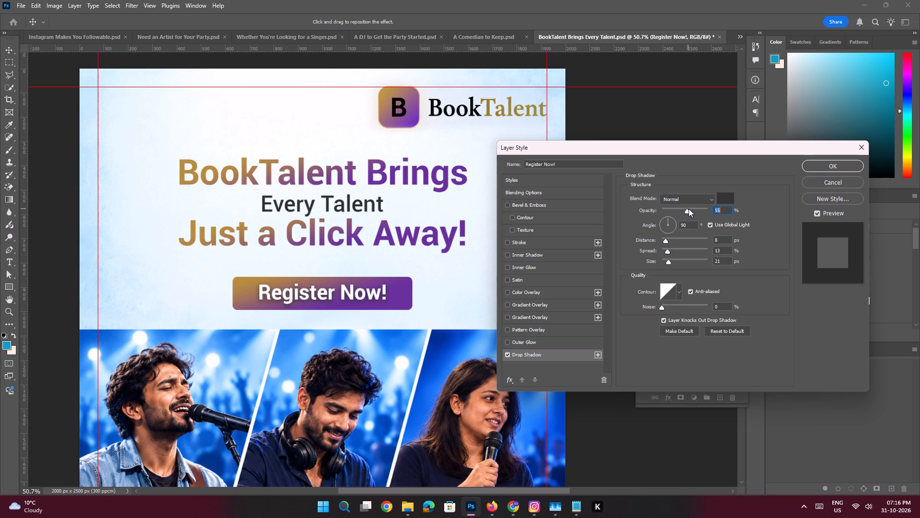
key(Return)
key(Return)
key(Return)
Deselect the text layer and save the finished BookTalent Brings Every Talent slide.
key(space)
ctrl+drag(448, 214, 419, 206)
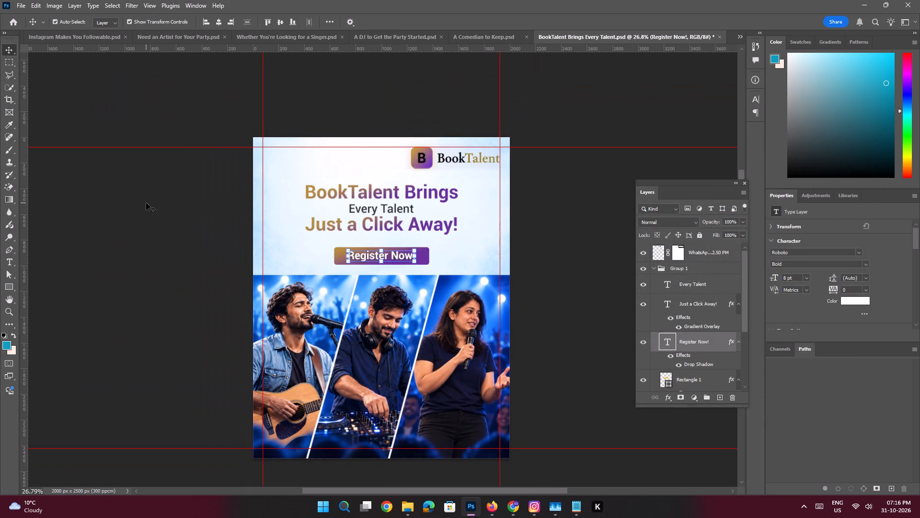
click(146, 203)
key(space)
key(space)
key(space)
key(space)
key(space)
key(space)
drag(341, 261, 337, 256)
key(ctrl+s)
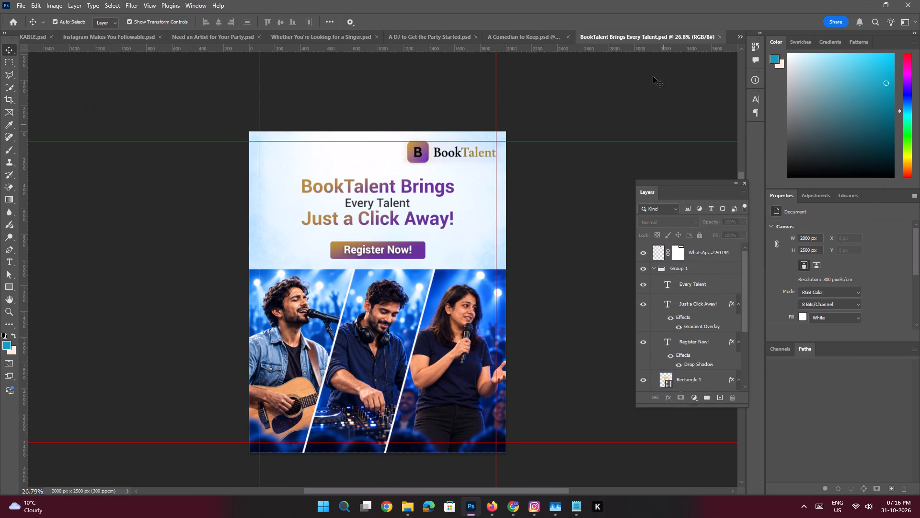